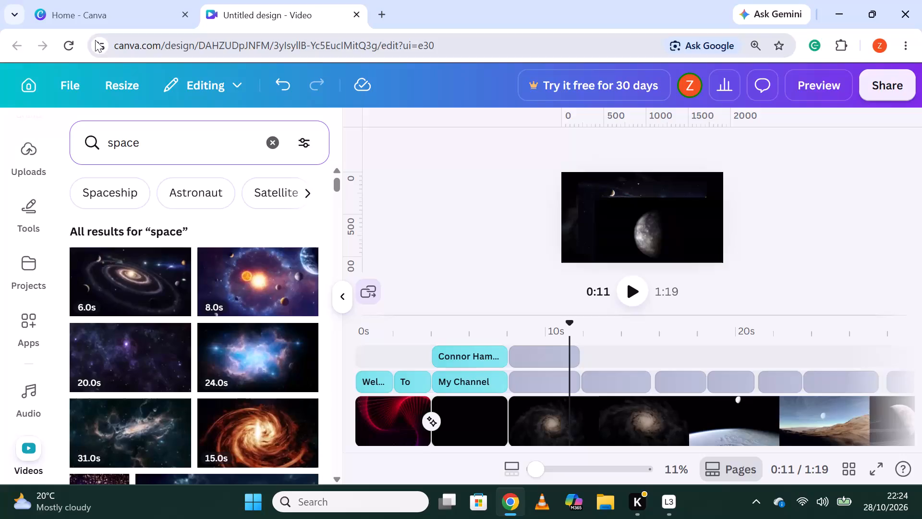
Reload the video design page.
click(69, 54)
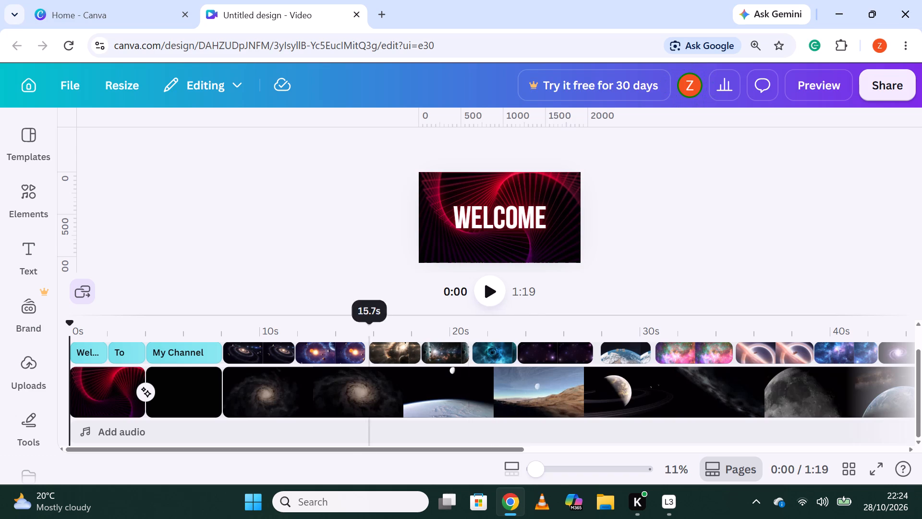
Find stock videos under Nature background and place the 27-second full-moon clip on the upper track, directly after the existing moon clip.
scroll(473, 340, down, 1)
scroll(473, 342, up, 2)
scroll(466, 381, up, 3)
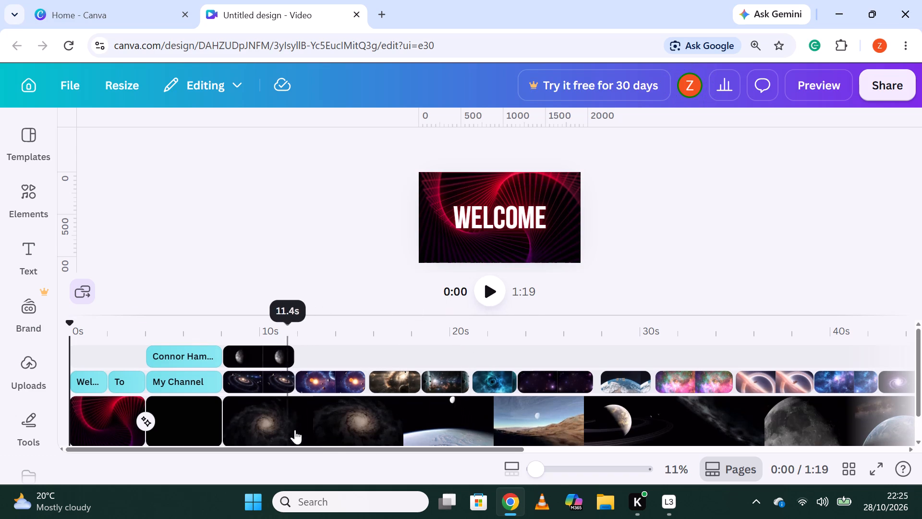
scroll(40, 432, down, 6)
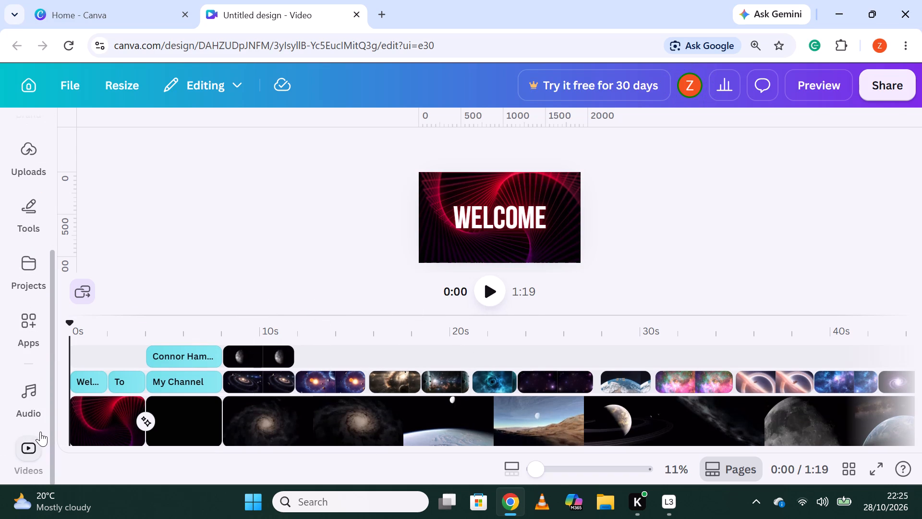
click(35, 461)
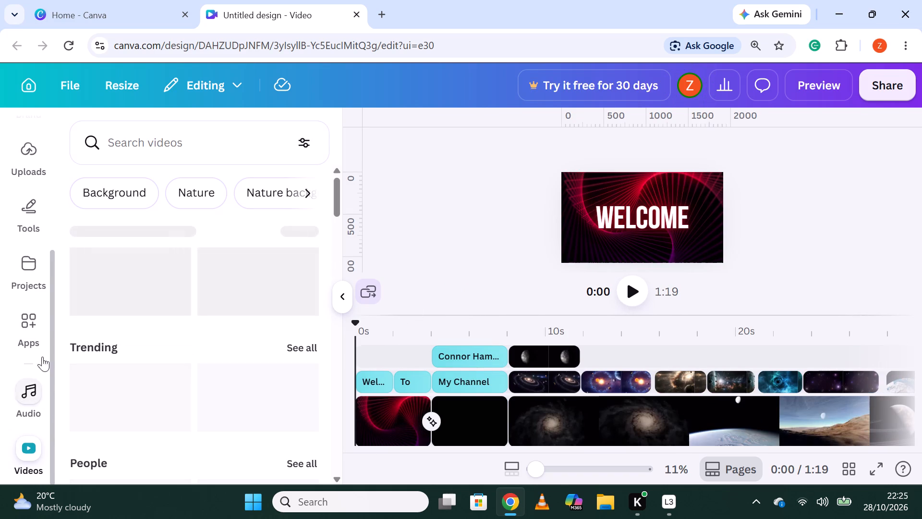
click(260, 187)
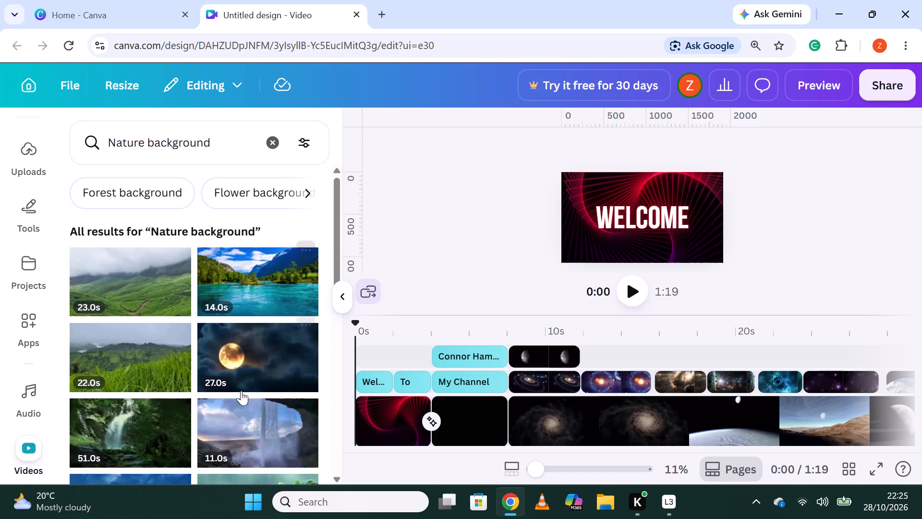
drag(239, 369, 627, 360)
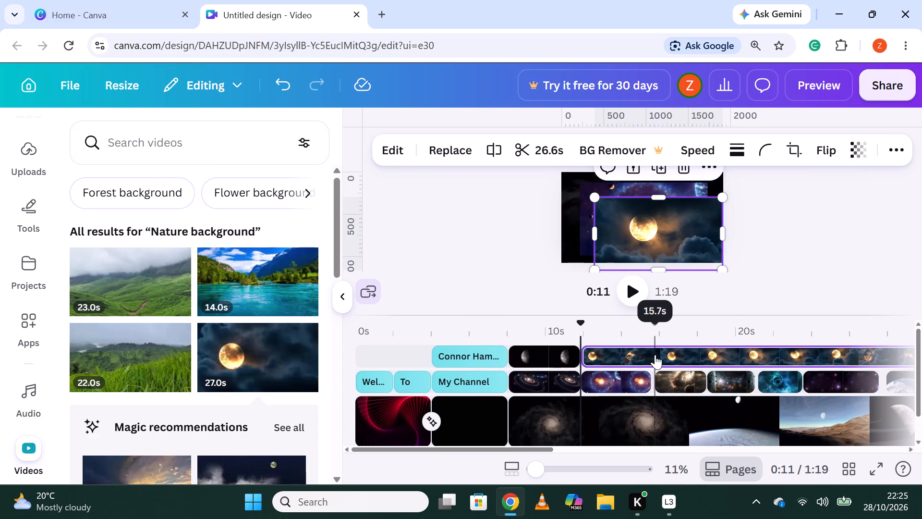
Split the full-moon clip at about 15.7 s and delete the part after the split.
click(655, 355)
right_click(655, 355)
click(731, 461)
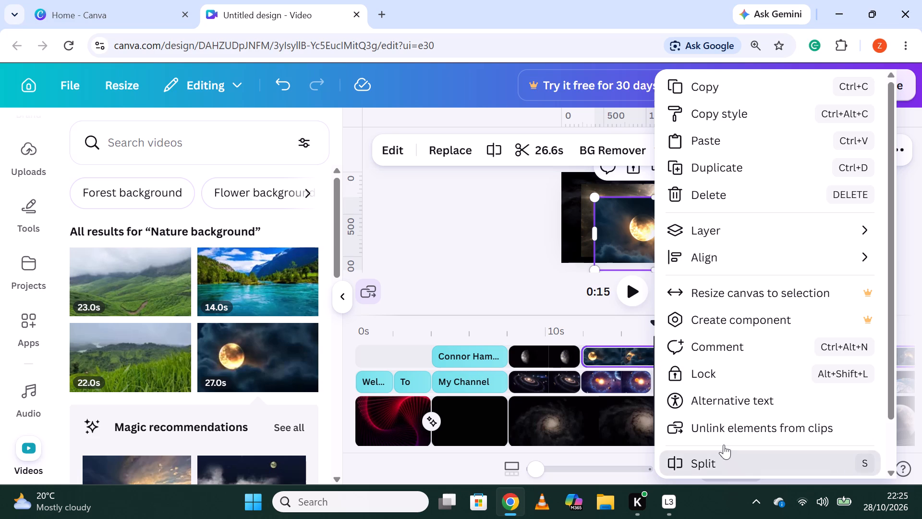
right_click(705, 353)
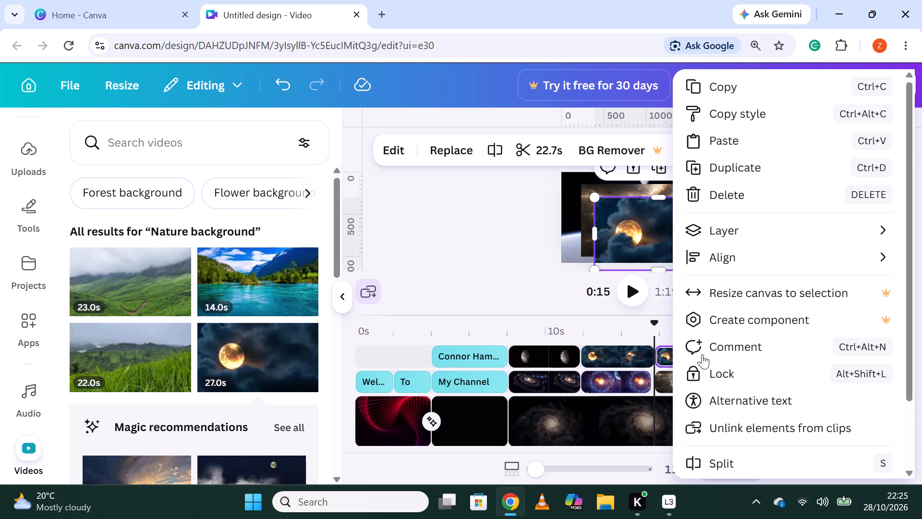
click(732, 191)
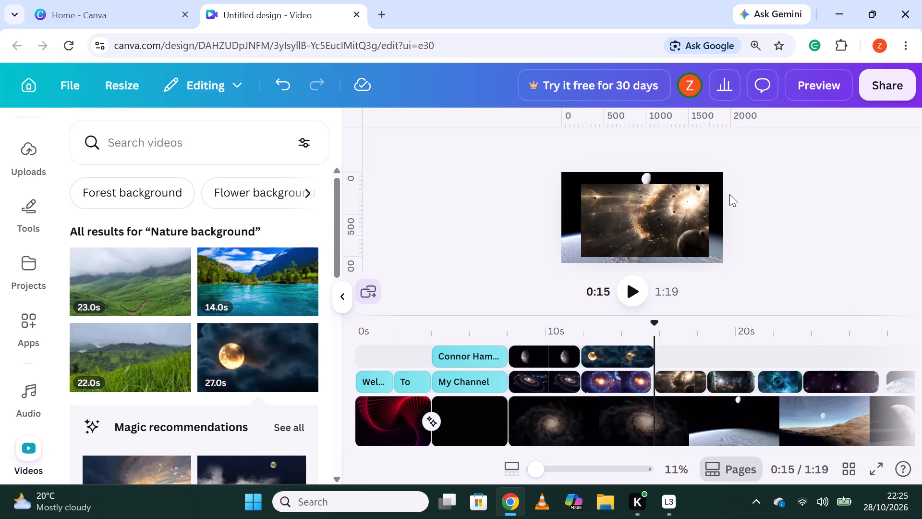
Search the stock videos for space and place the 10-second blue starfield clip on the upper track at about 0:16.
click(135, 151)
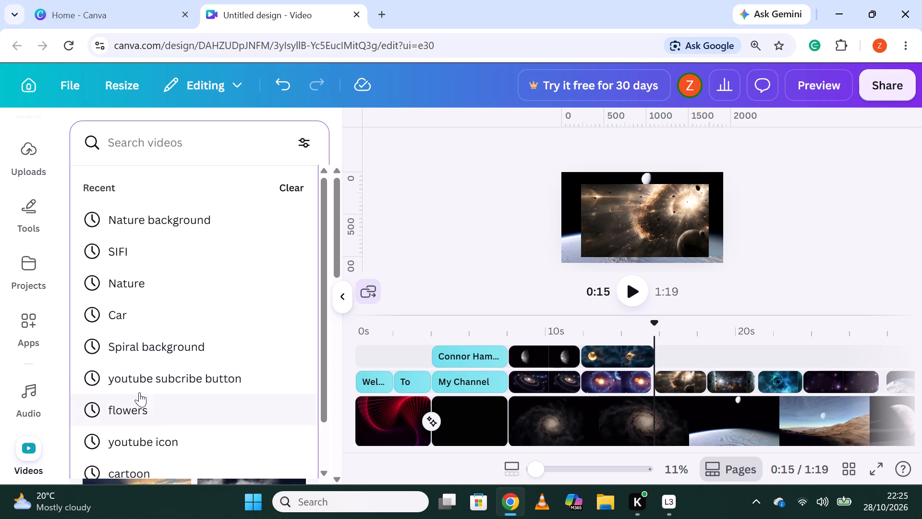
key(s)
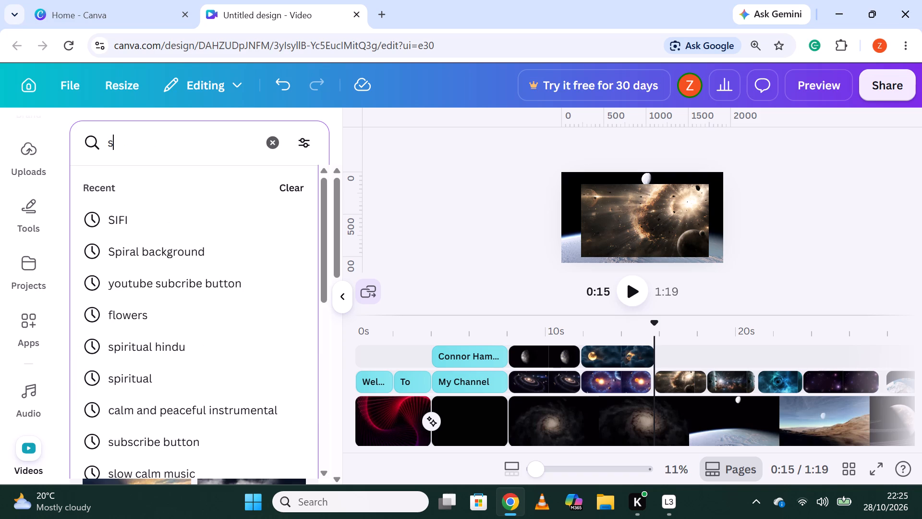
key(p)
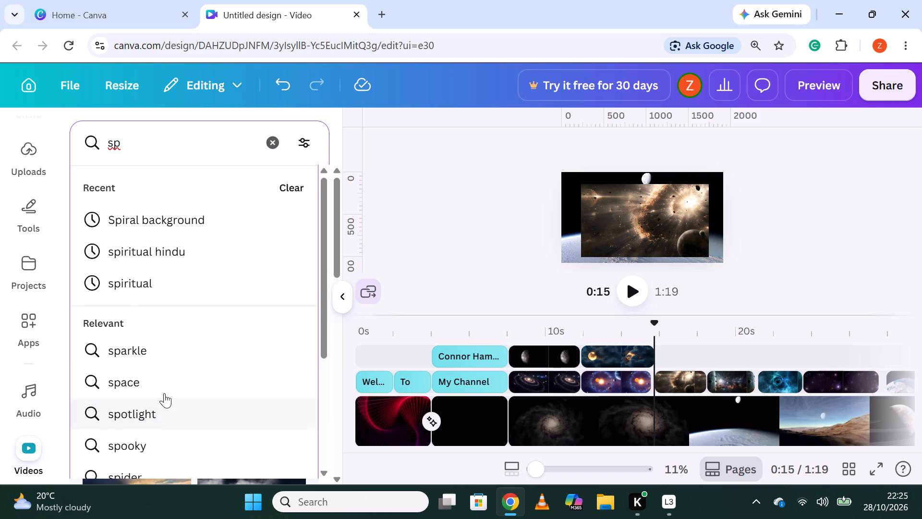
click(163, 389)
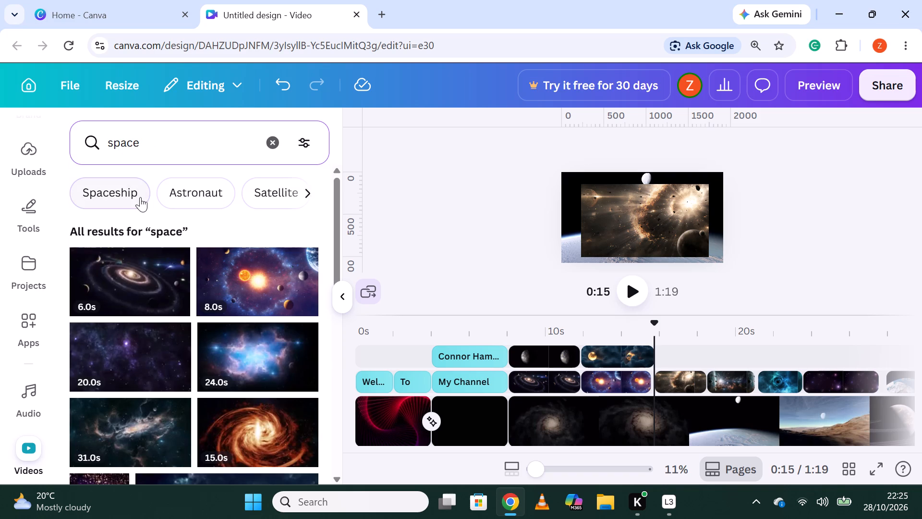
scroll(155, 285, down, 3)
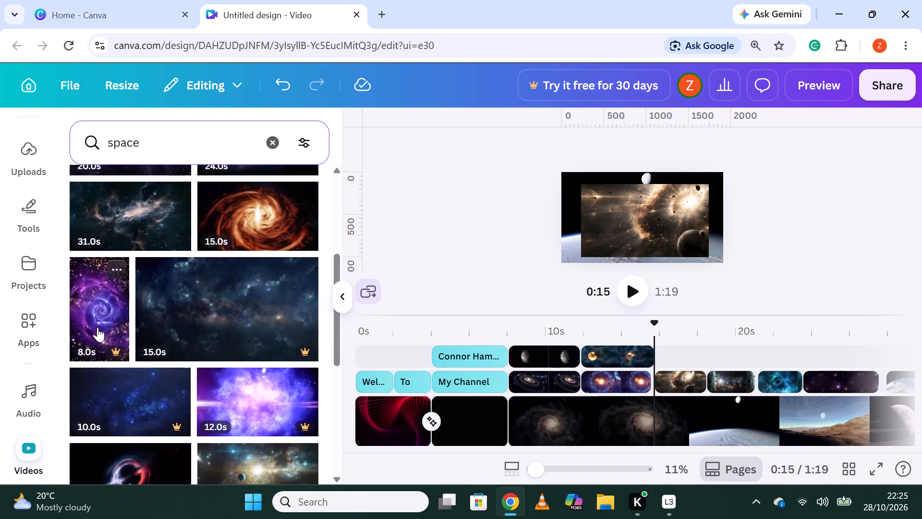
drag(124, 392, 721, 344)
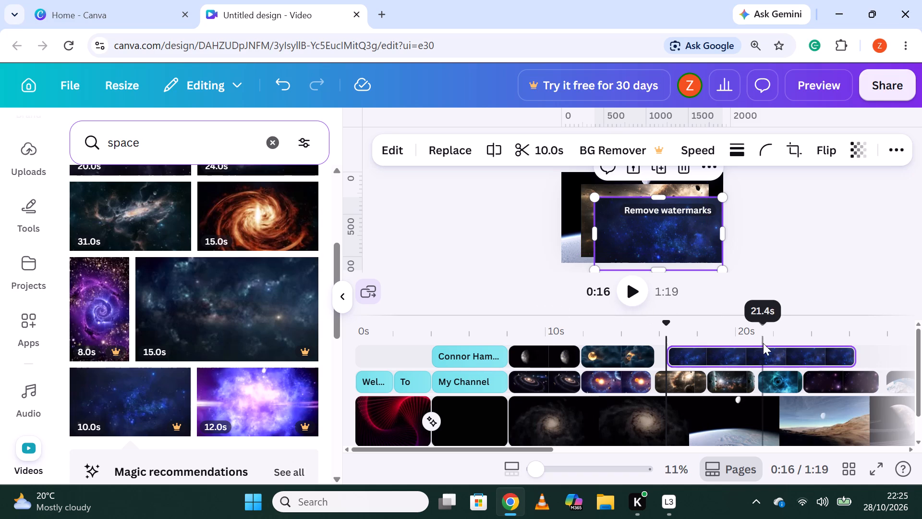
Split the blue starfield clip at 0:19 and delete the part after the split.
click(730, 358)
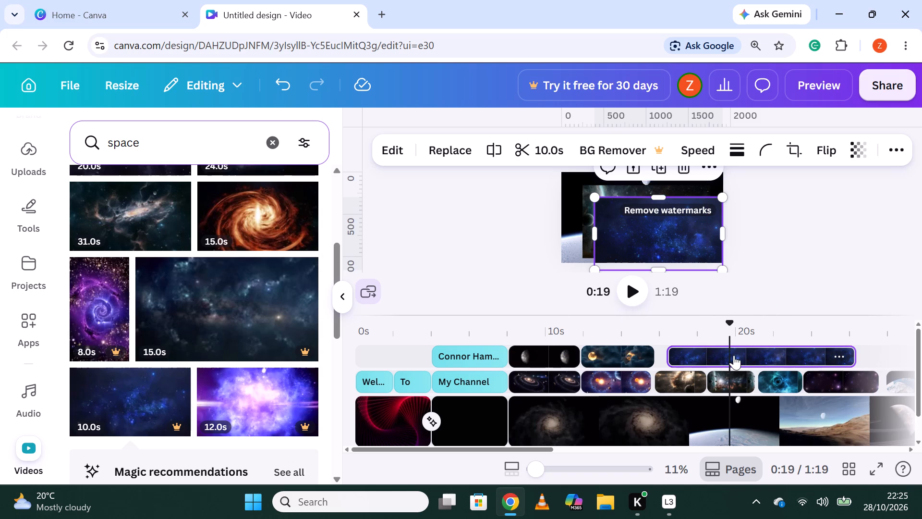
right_click(734, 355)
click(728, 465)
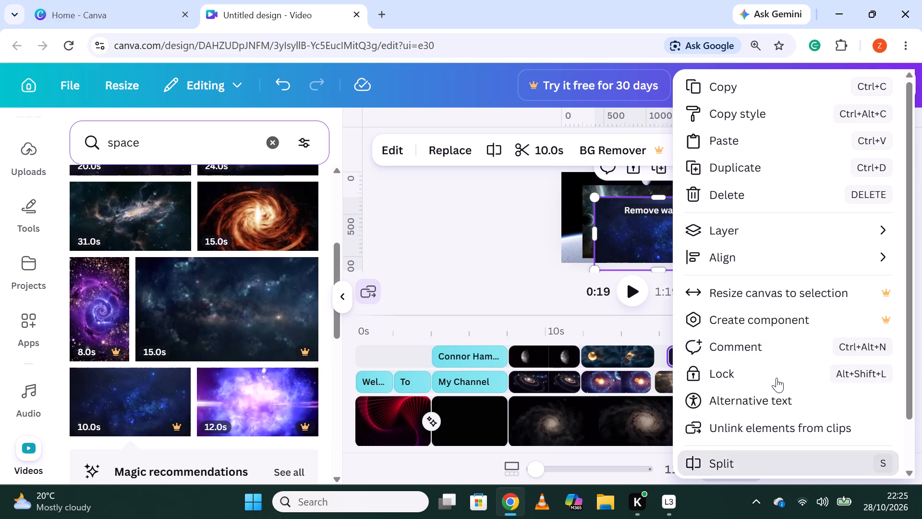
right_click(778, 358)
click(733, 197)
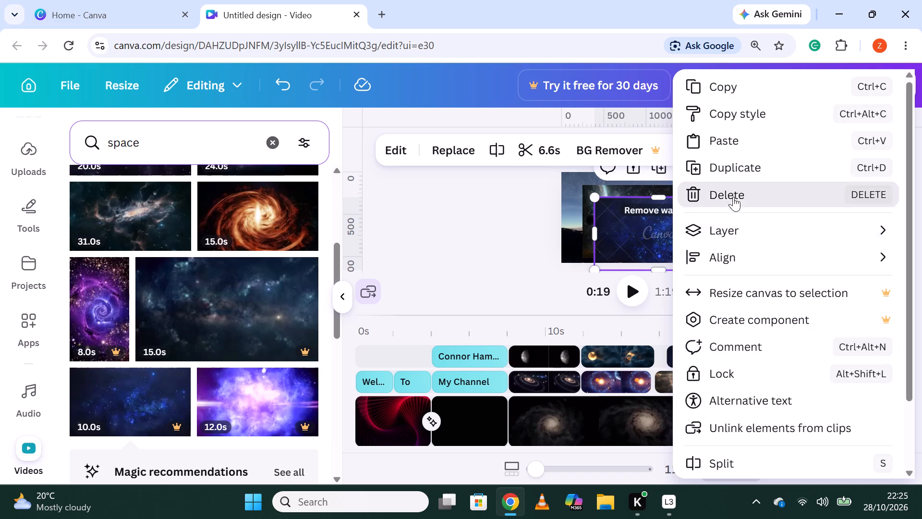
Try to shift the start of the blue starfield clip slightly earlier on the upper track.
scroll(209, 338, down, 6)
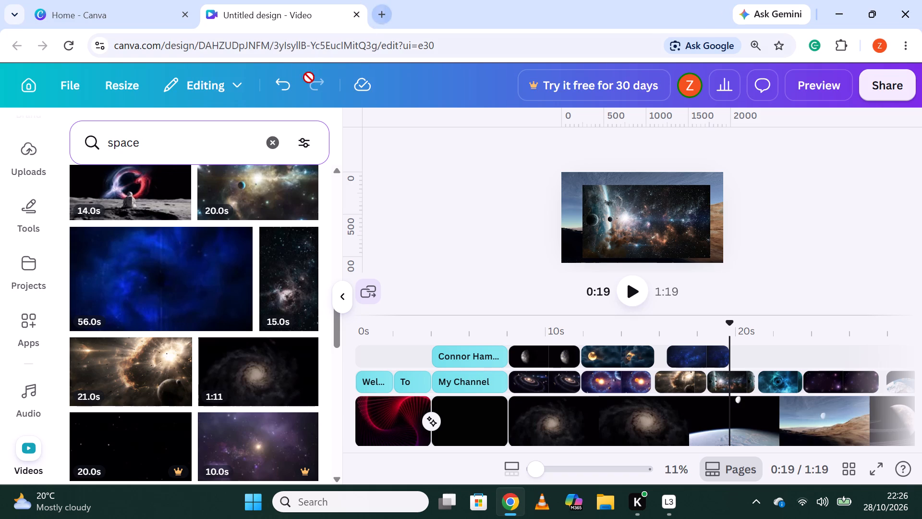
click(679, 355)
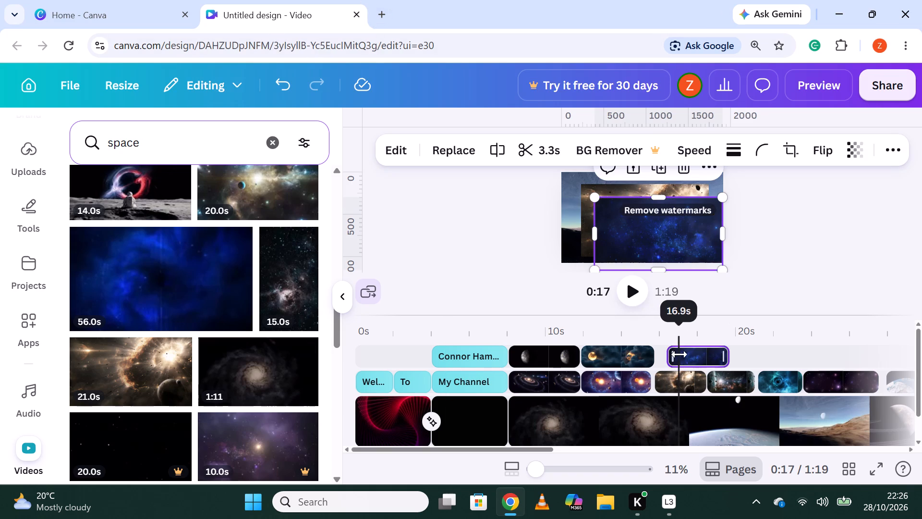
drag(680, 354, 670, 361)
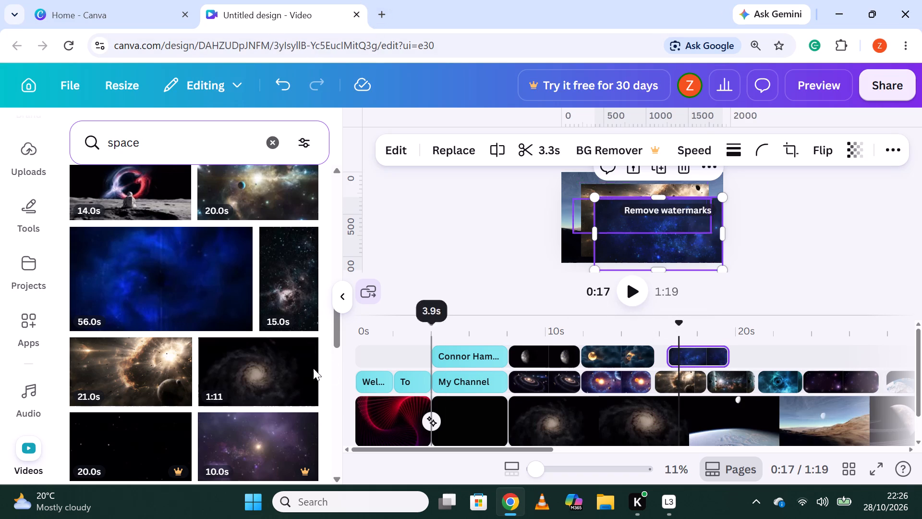
Place the 10-second purple nebula clip on the upper track right after the blue starfield clip, at about 0:19.
scroll(260, 425, down, 1)
drag(263, 377, 802, 356)
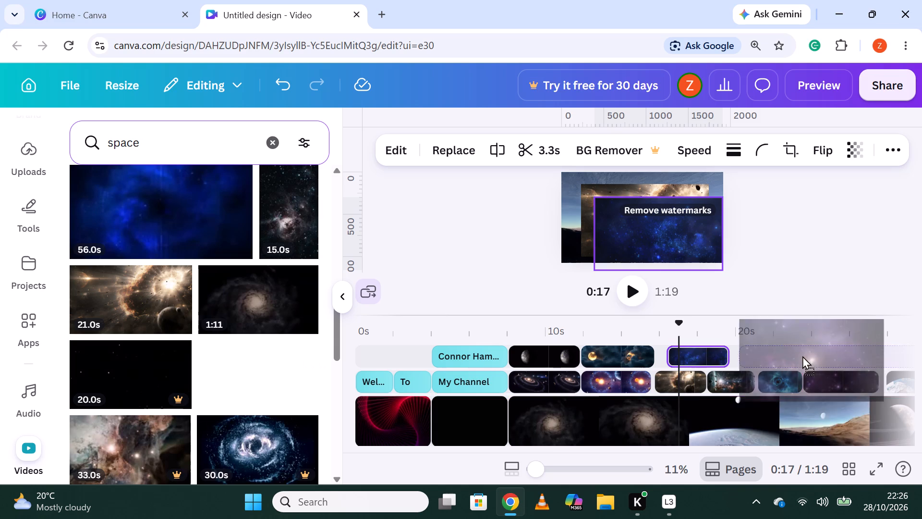
drag(802, 356, 799, 354)
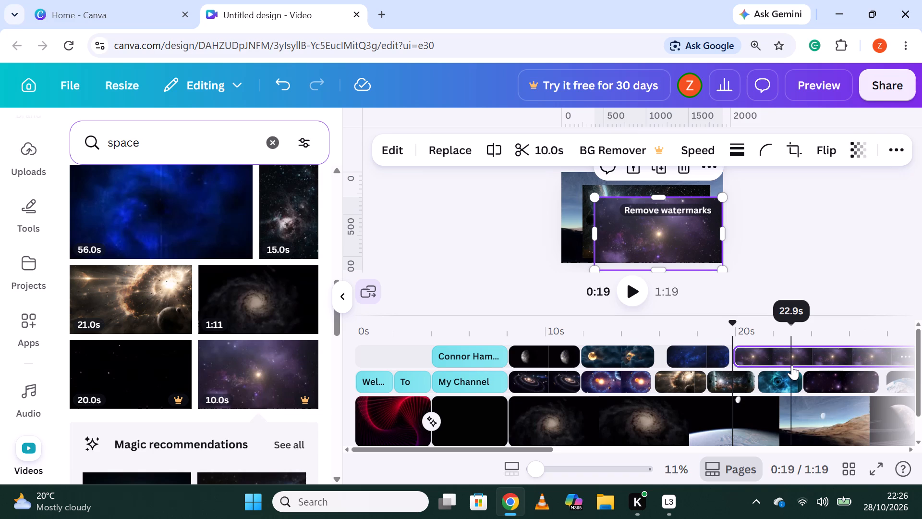
Split the purple nebula clip at 0:24 and delete the part after the split.
scroll(758, 412, up, 2)
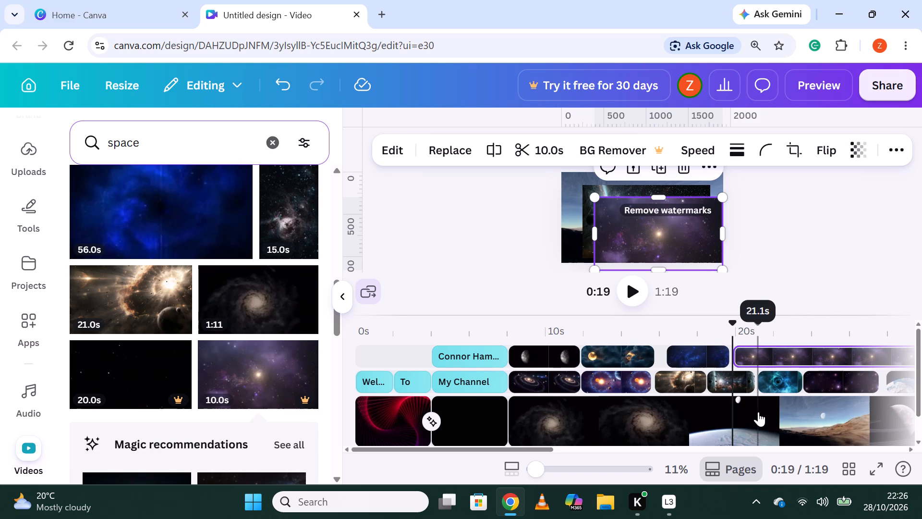
scroll(758, 412, up, 2)
click(784, 355)
click(813, 353)
right_click(811, 353)
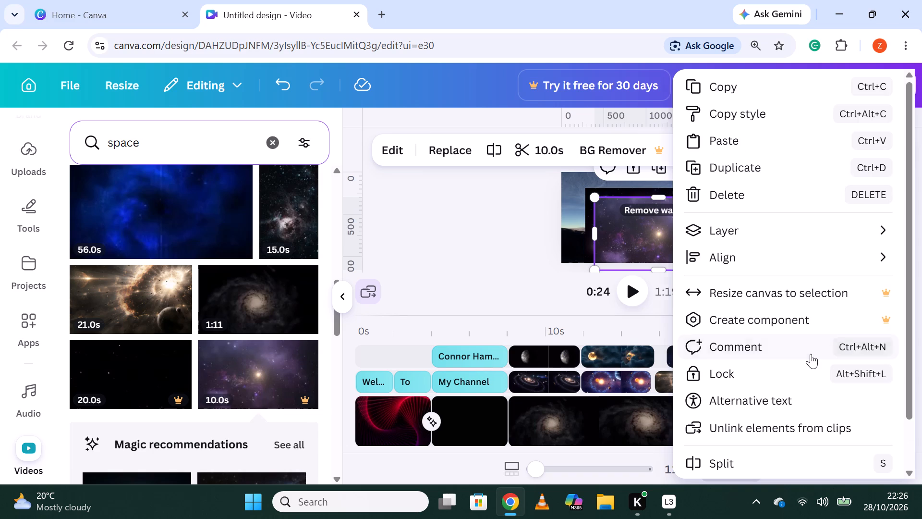
click(753, 455)
right_click(845, 355)
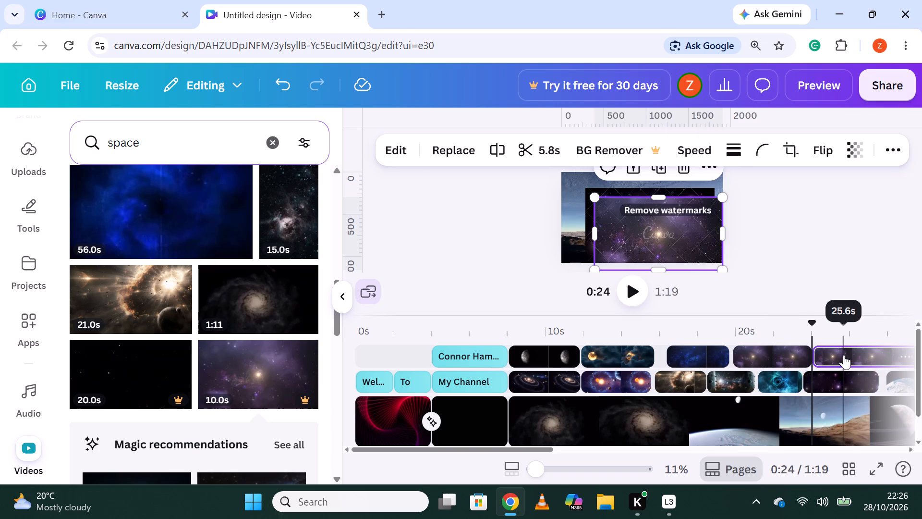
click(809, 198)
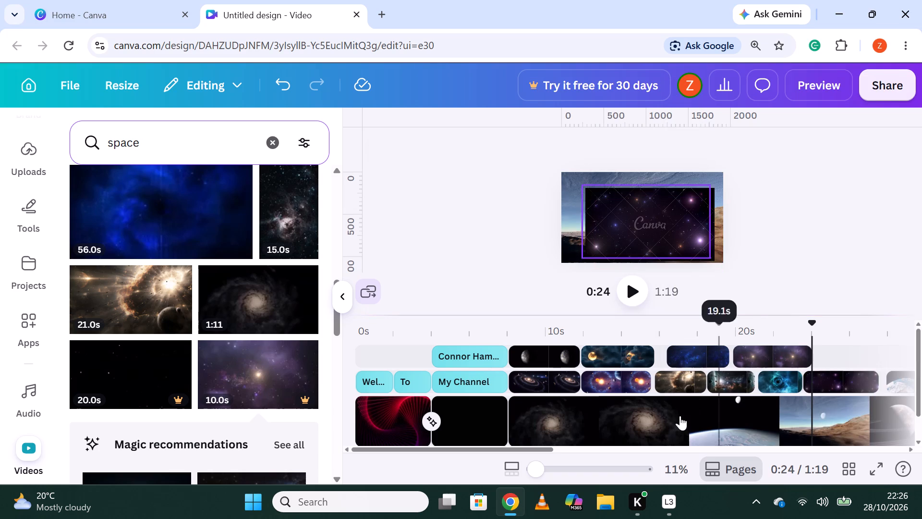
Place the recommended 14-second blue galaxy clip on the upper track directly after the purple nebula clip, at 0:24.
drag(505, 448, 639, 445)
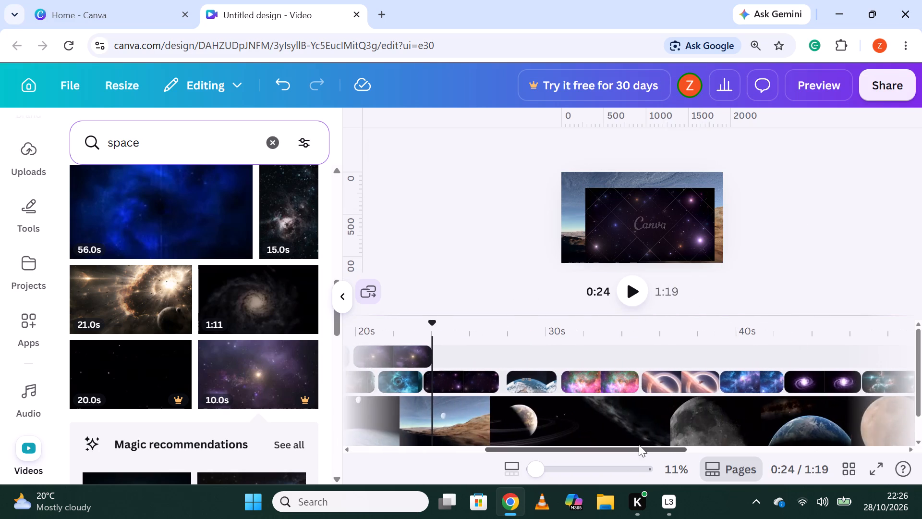
drag(639, 445, 622, 445)
scroll(602, 341, up, 2)
scroll(234, 347, down, 3)
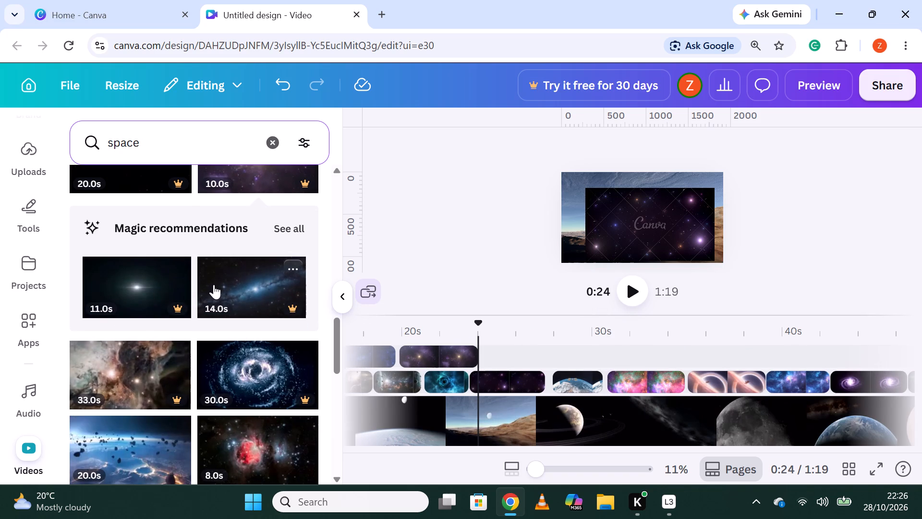
drag(226, 284, 527, 321)
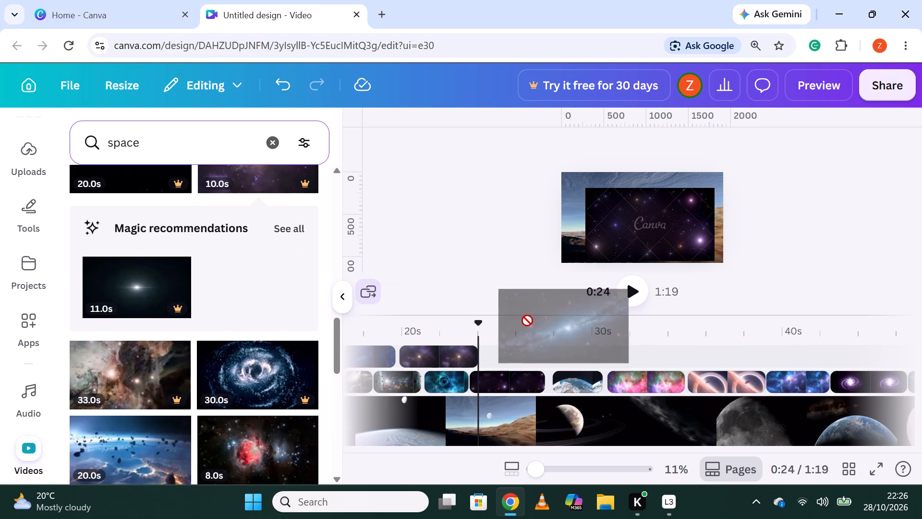
drag(527, 321, 510, 346)
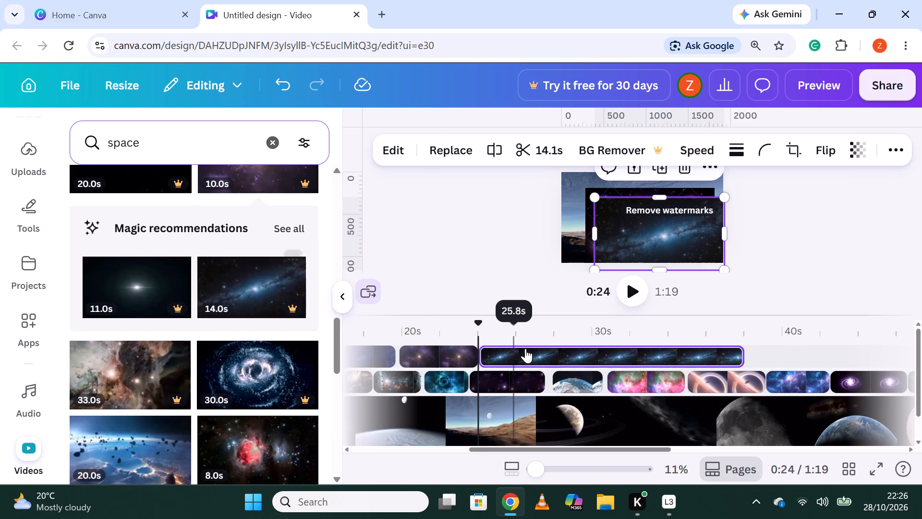
Split the blue galaxy clip at about 27.4 s and delete the part after the split.
click(545, 353)
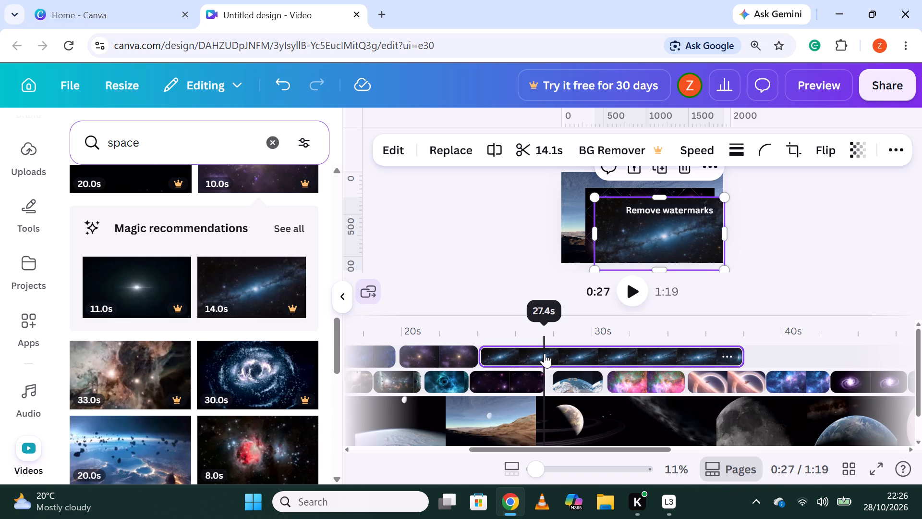
right_click(541, 353)
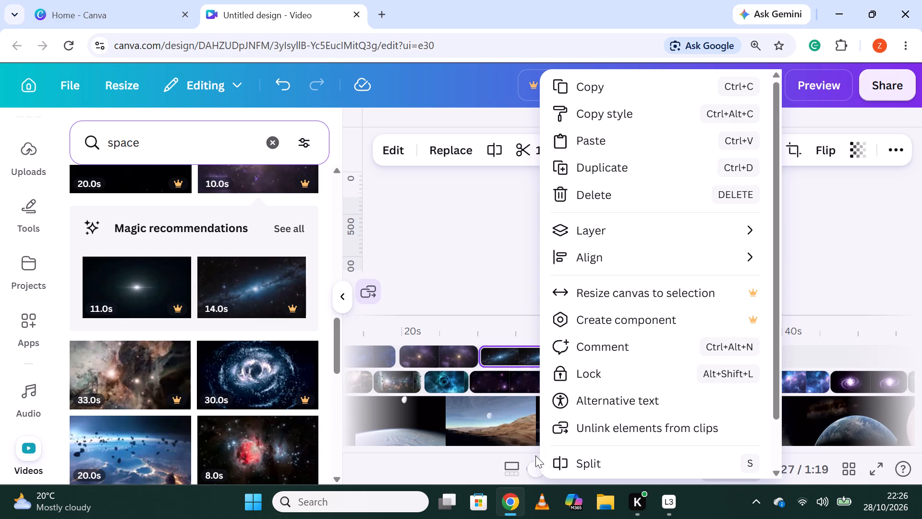
click(594, 457)
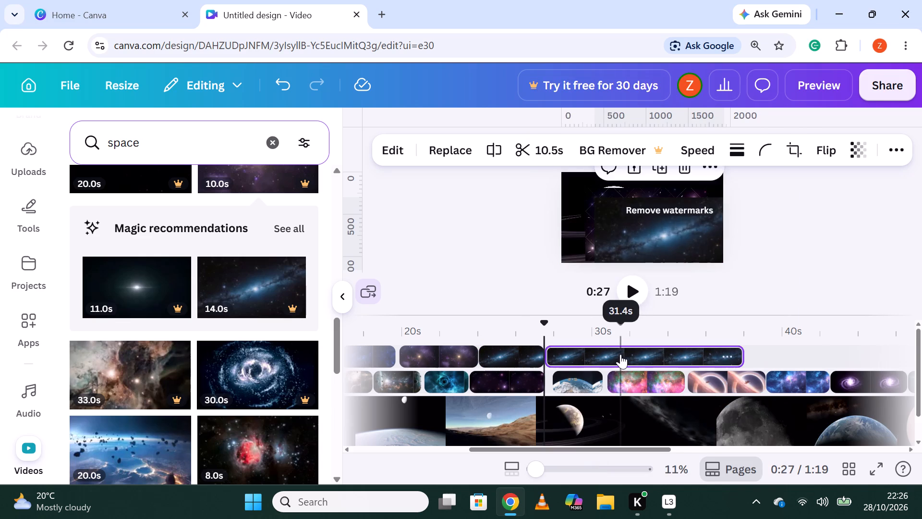
right_click(620, 354)
click(680, 197)
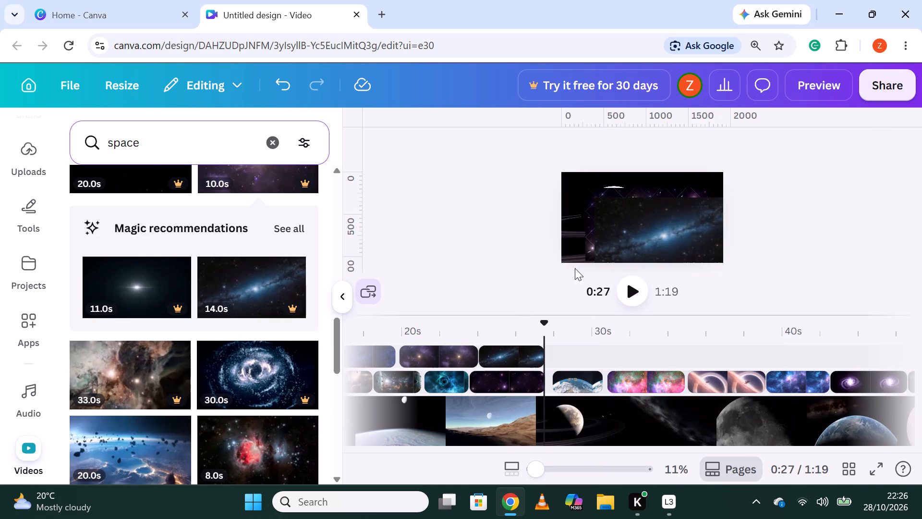
Place the 30-second blue spiral galaxy clip on the upper track at about 0:28, aligned with the start of the Earth clip below.
scroll(255, 303, down, 4)
scroll(260, 280, up, 2)
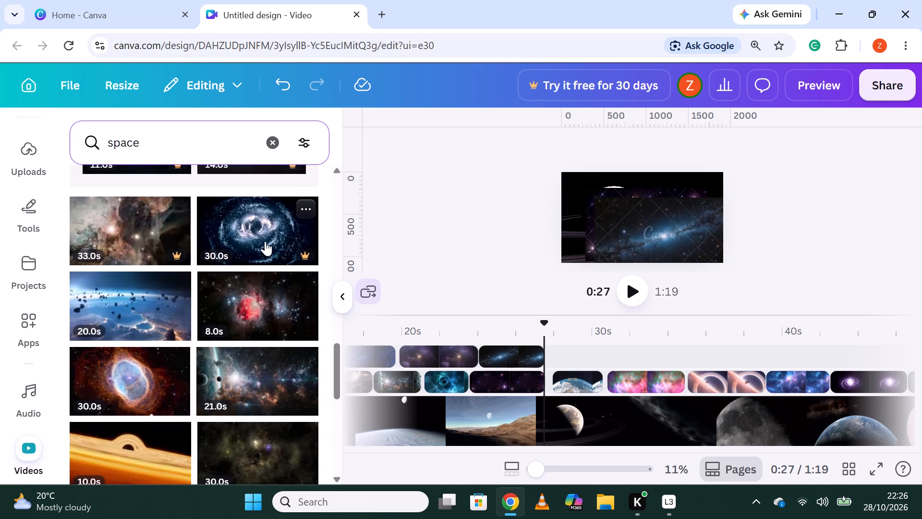
drag(265, 241, 619, 362)
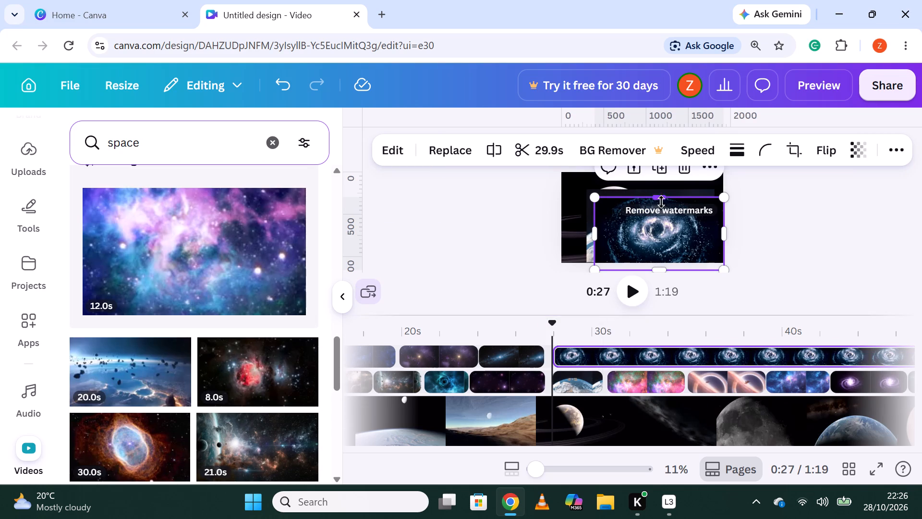
Enlarge the spiral galaxy clip upward and sideways until it covers the whole canvas.
drag(663, 201, 660, 170)
drag(596, 221, 586, 221)
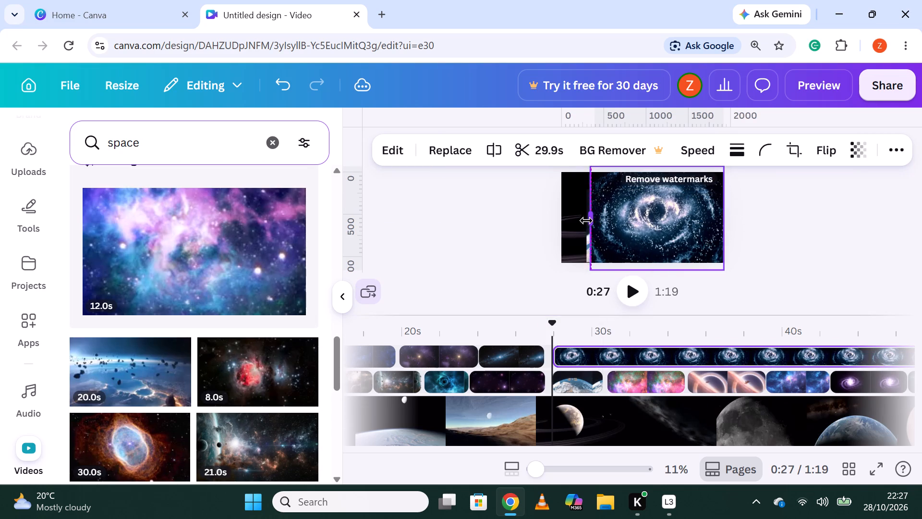
drag(586, 221, 558, 229)
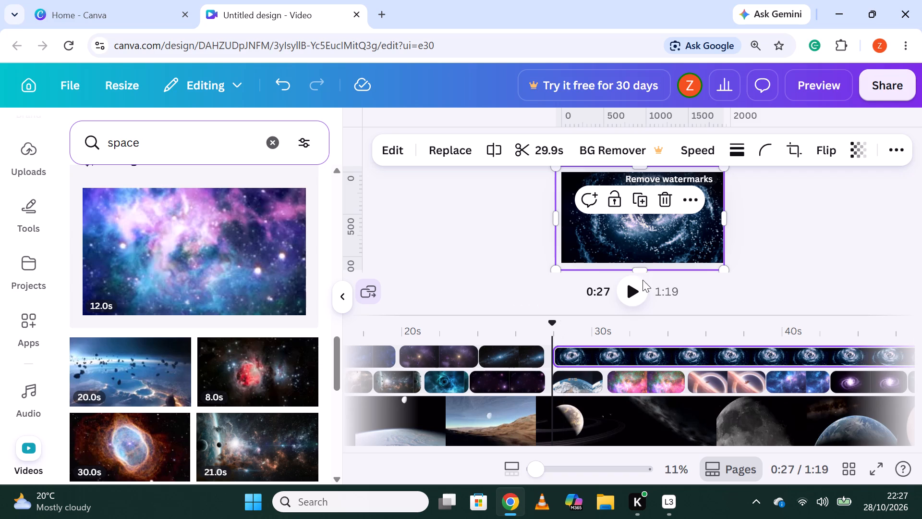
Preview the spiral galaxy clip, split it at about 0:32 and delete the part after the split.
click(635, 281)
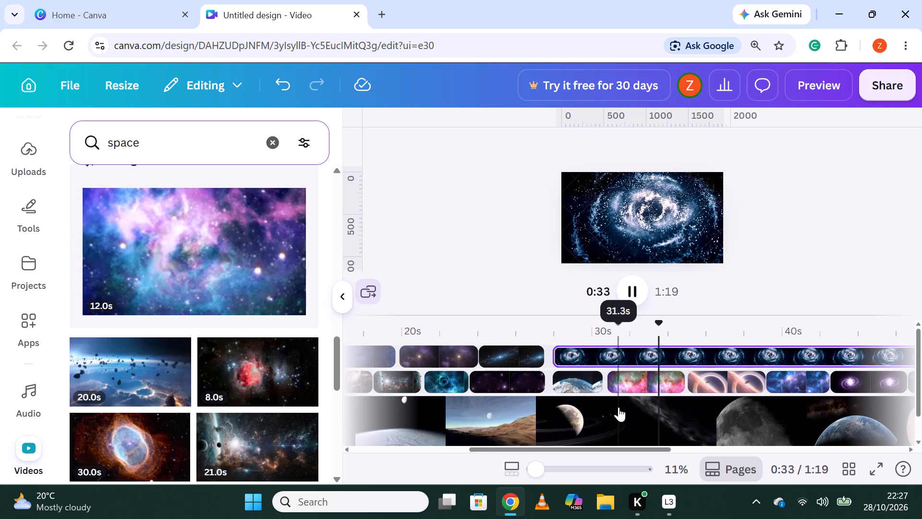
click(630, 355)
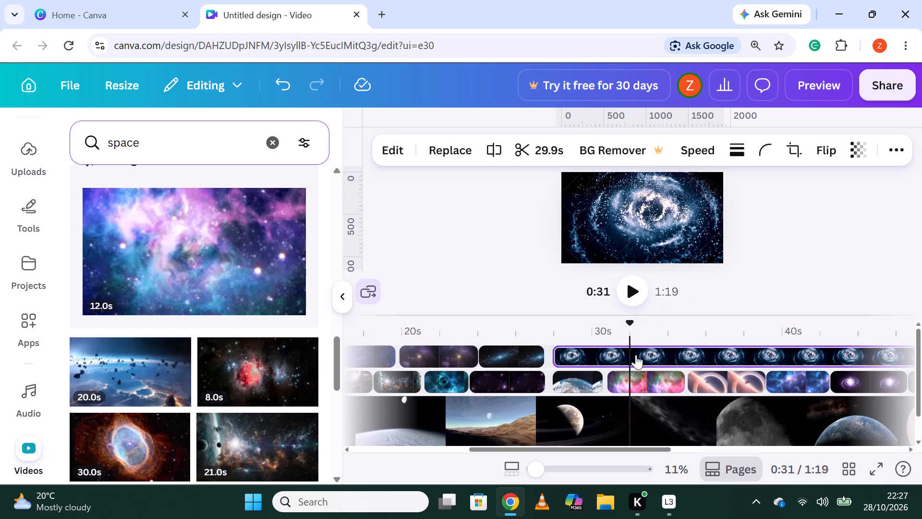
click(631, 355)
right_click(631, 355)
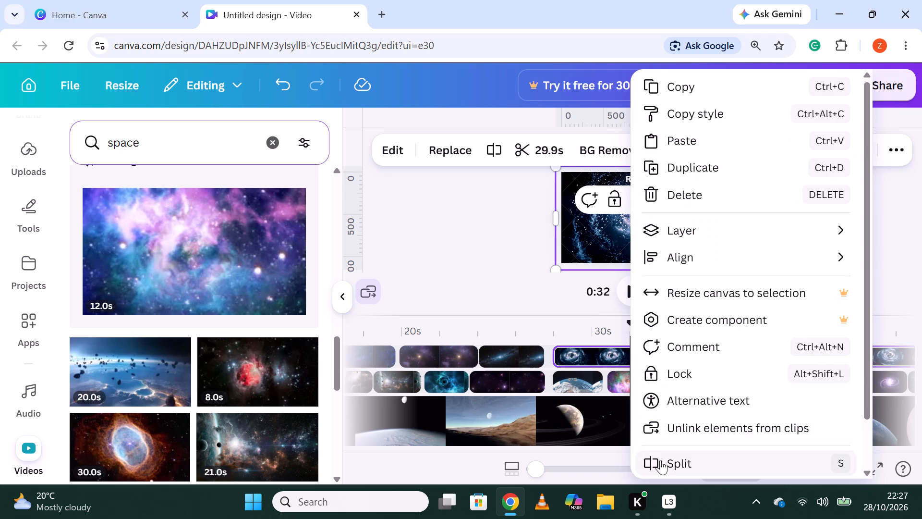
click(661, 460)
right_click(691, 347)
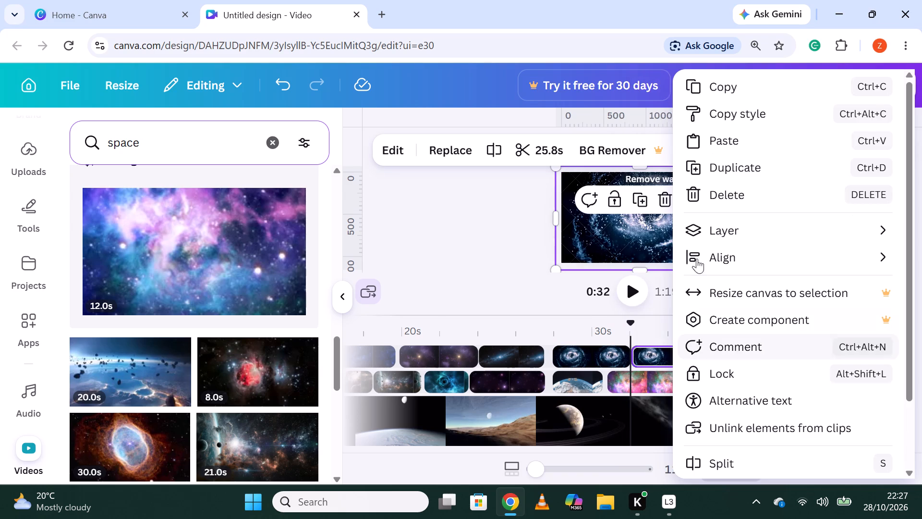
click(745, 186)
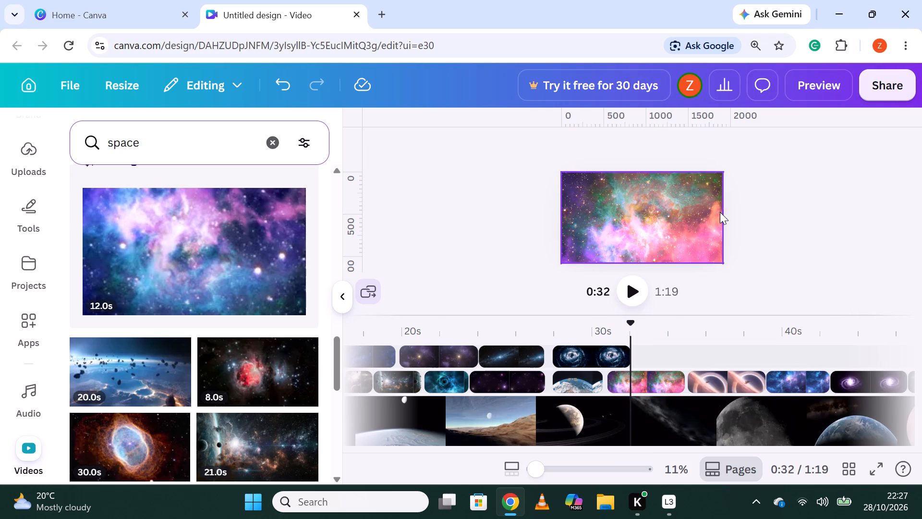
Place the 8-second red nebula clip on the upper track directly after the spiral galaxy clip, at about 0:32.
scroll(277, 376, down, 1)
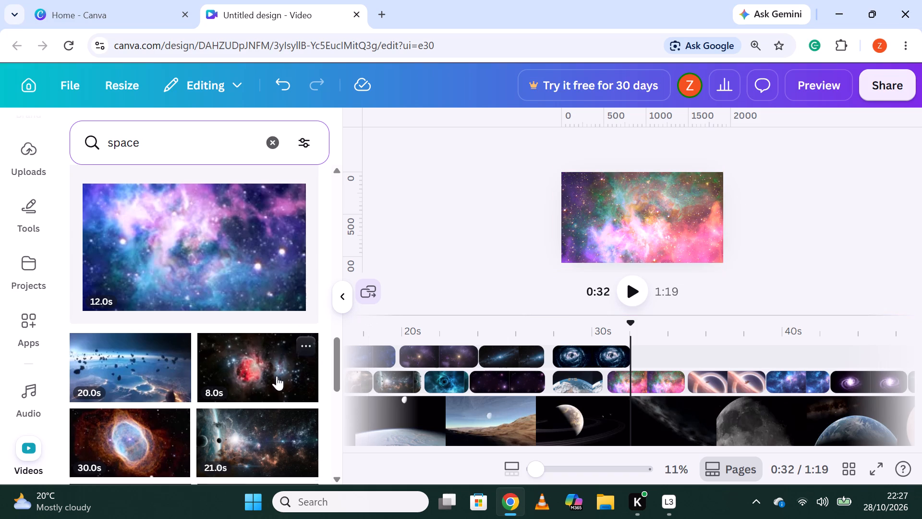
drag(255, 300, 677, 350)
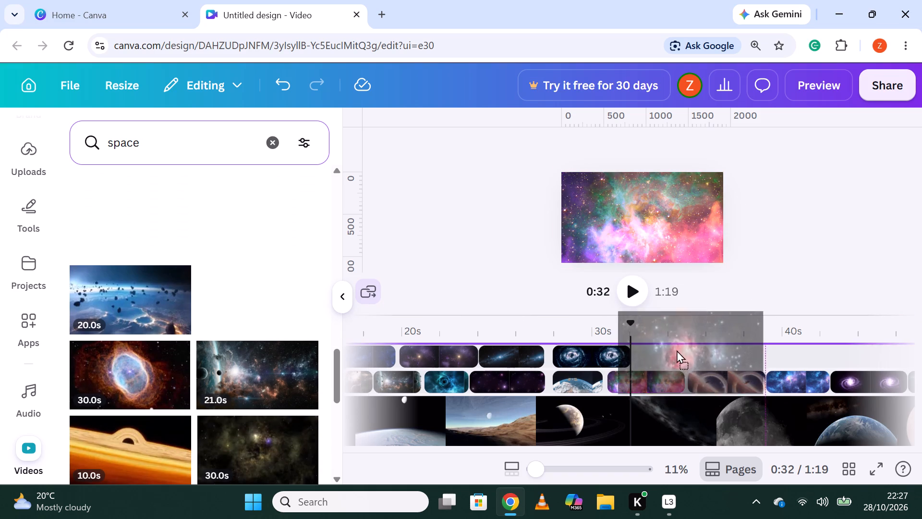
drag(677, 350, 682, 357)
drag(689, 358, 705, 358)
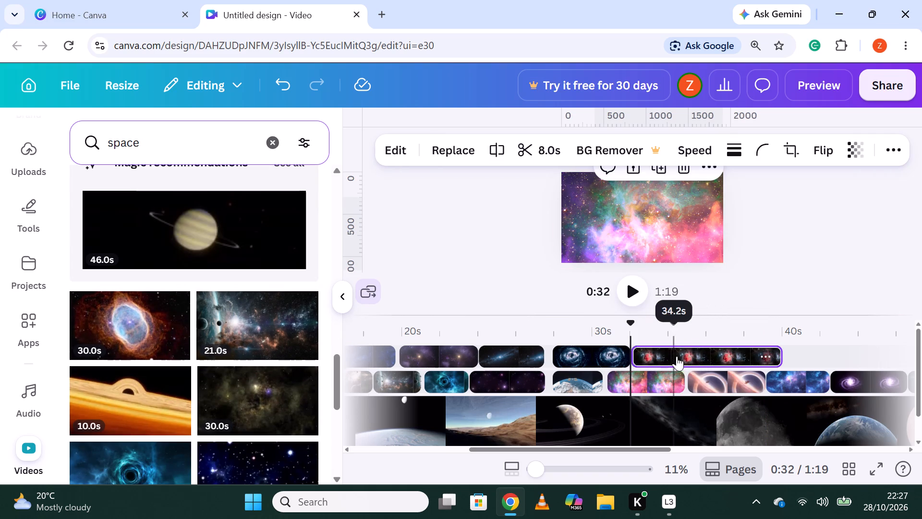
Split the red nebula clip at about 0:35 and delete the part after the split.
click(689, 349)
right_click(687, 349)
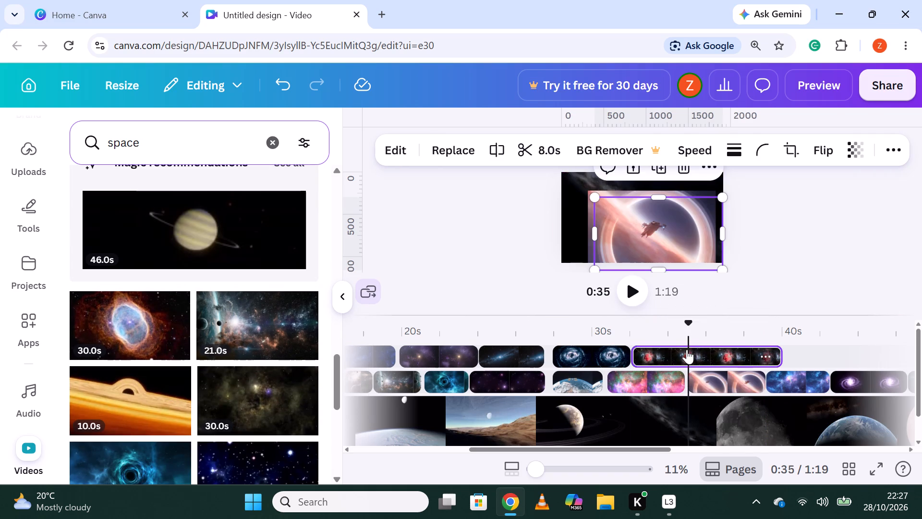
click(756, 461)
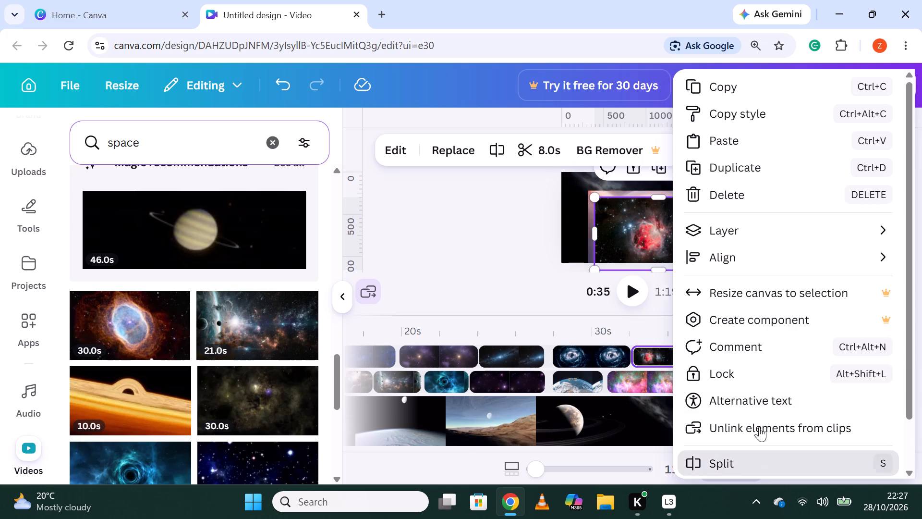
right_click(744, 357)
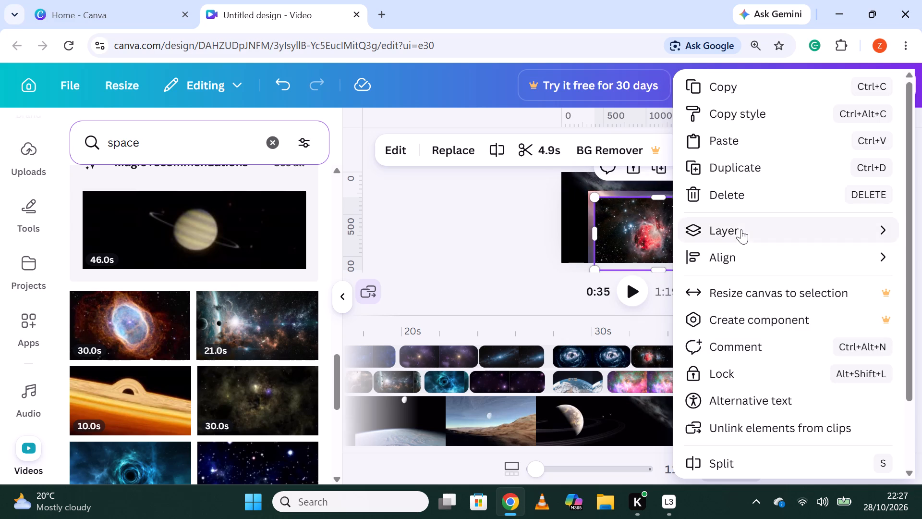
click(746, 195)
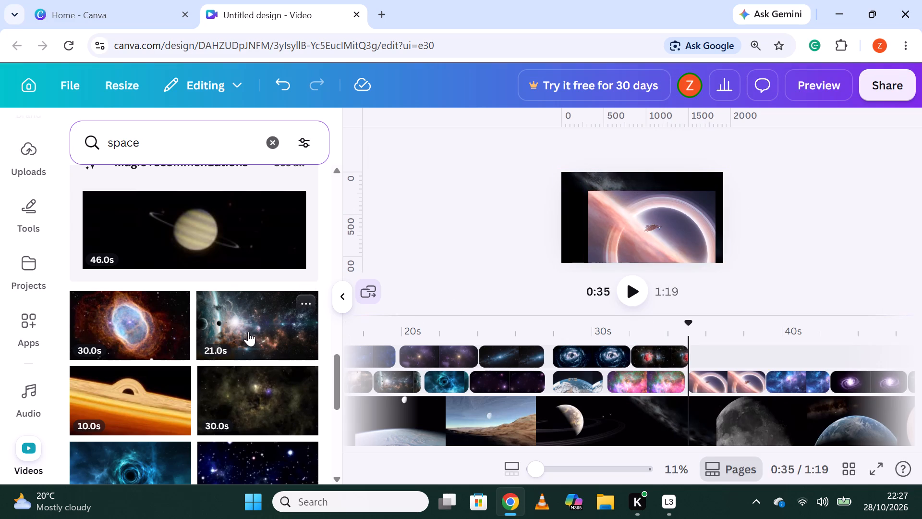
Place the 30-second orange-and-blue ring nebula clip on the upper track directly after the red nebula clip, at 0:35.
drag(137, 331, 708, 382)
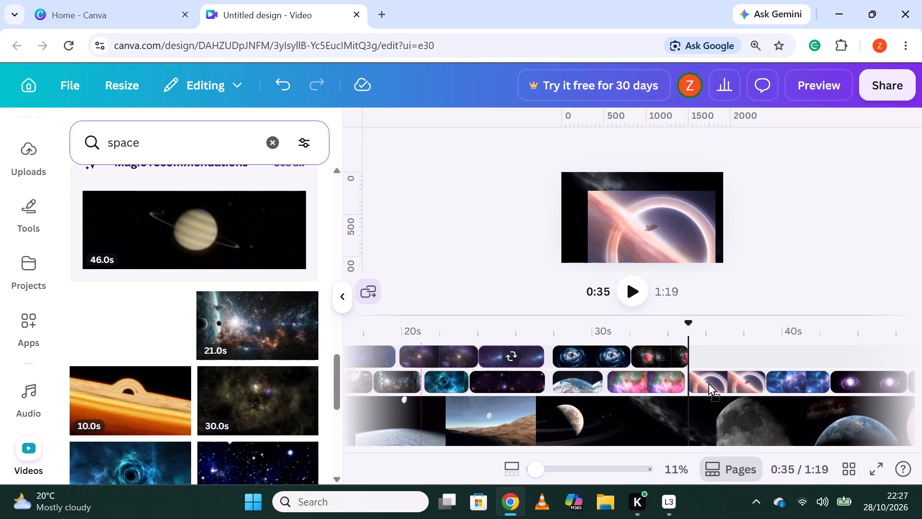
drag(708, 382, 758, 349)
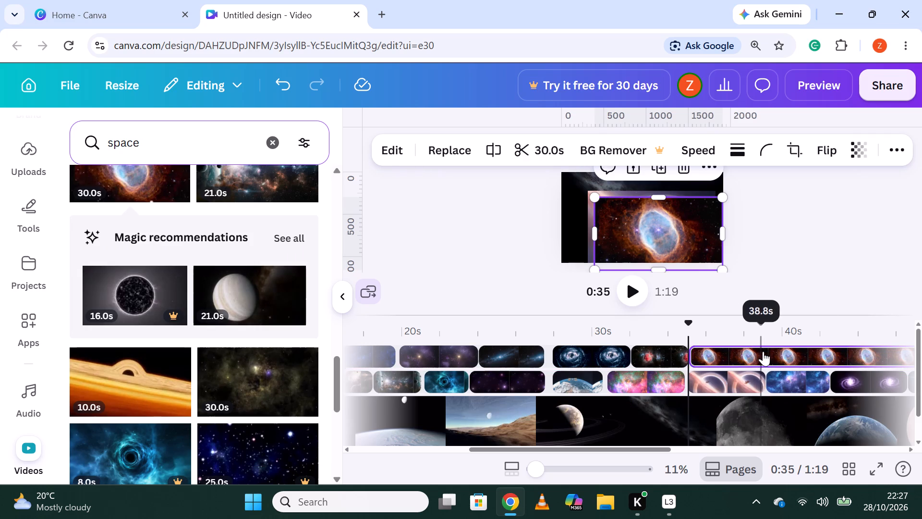
Split the ring nebula clip at about 0:38 and delete the part after the split.
click(764, 351)
right_click(764, 351)
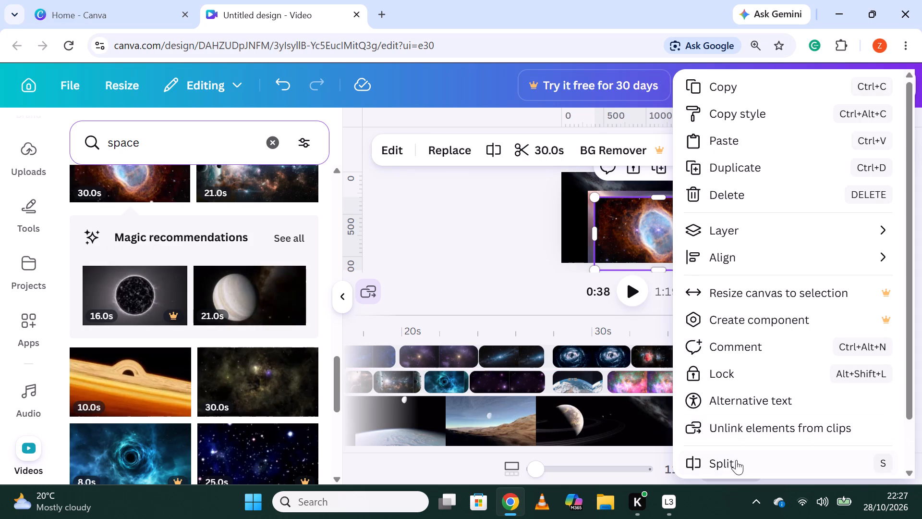
click(736, 462)
right_click(830, 346)
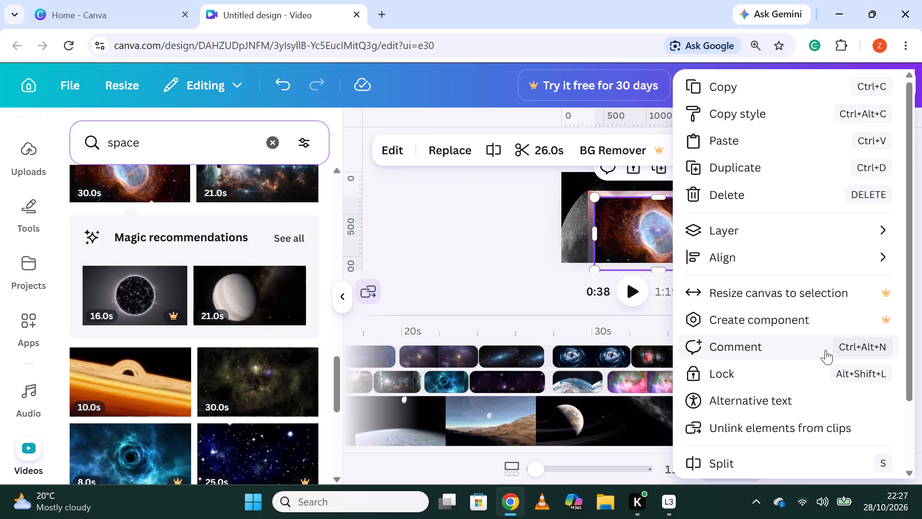
click(755, 184)
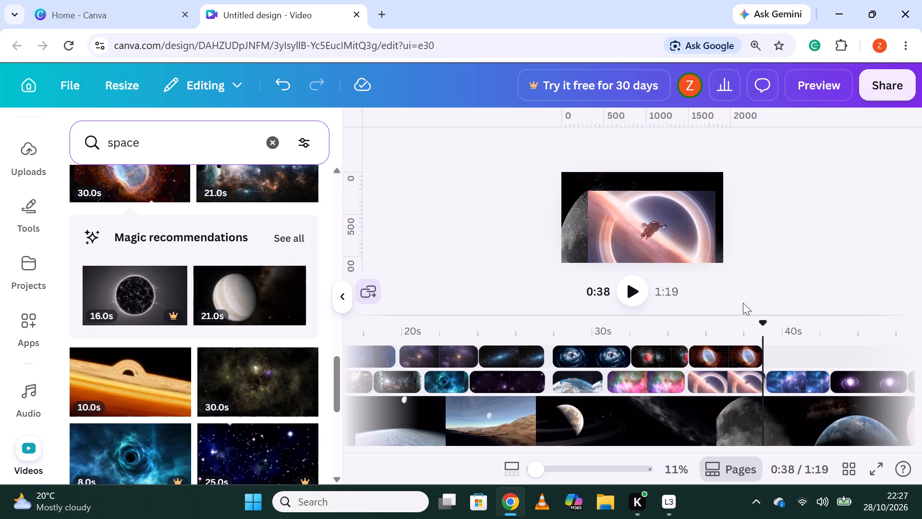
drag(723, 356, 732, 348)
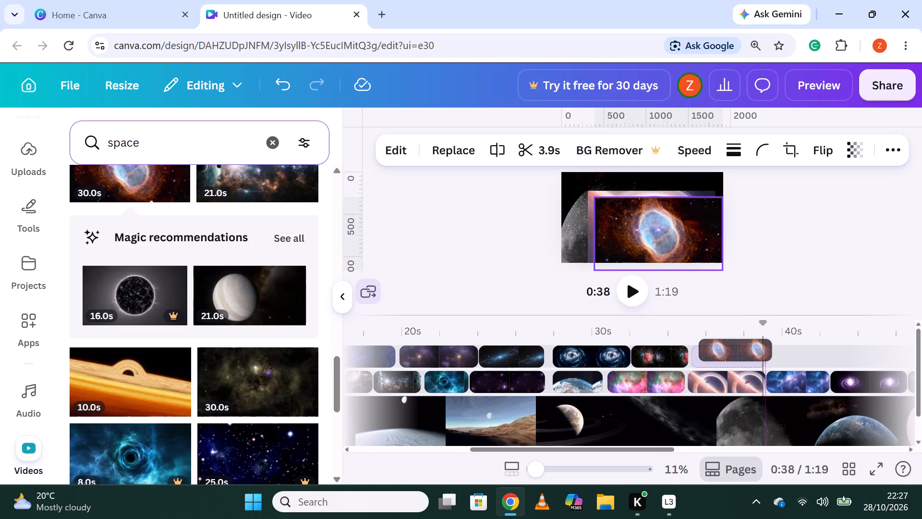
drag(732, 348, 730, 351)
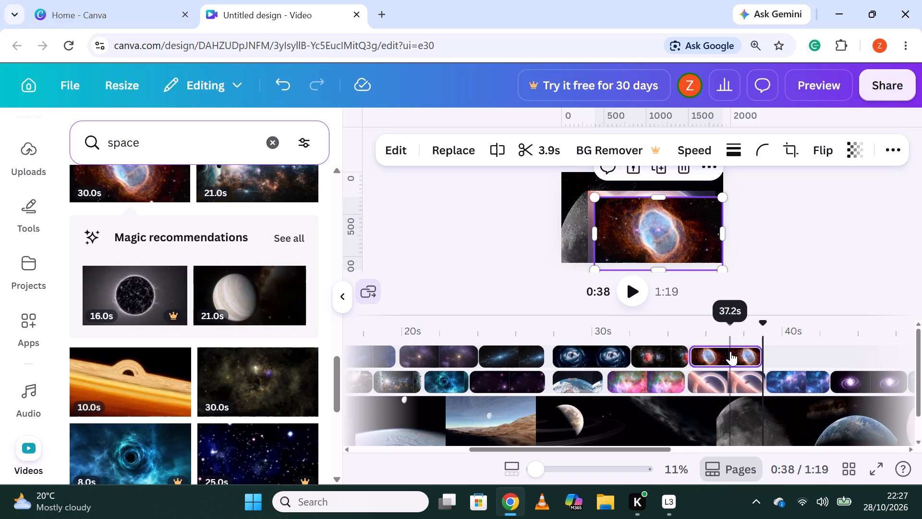
Place the 23-second glowing black hole clip on the upper track directly after the ring nebula clip, at about 0:38.
scroll(647, 347, down, 2)
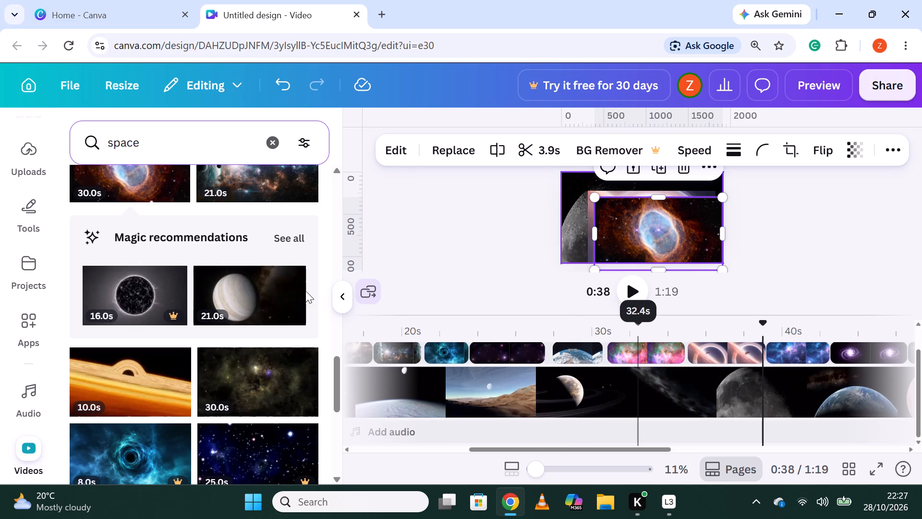
scroll(217, 303, up, 2)
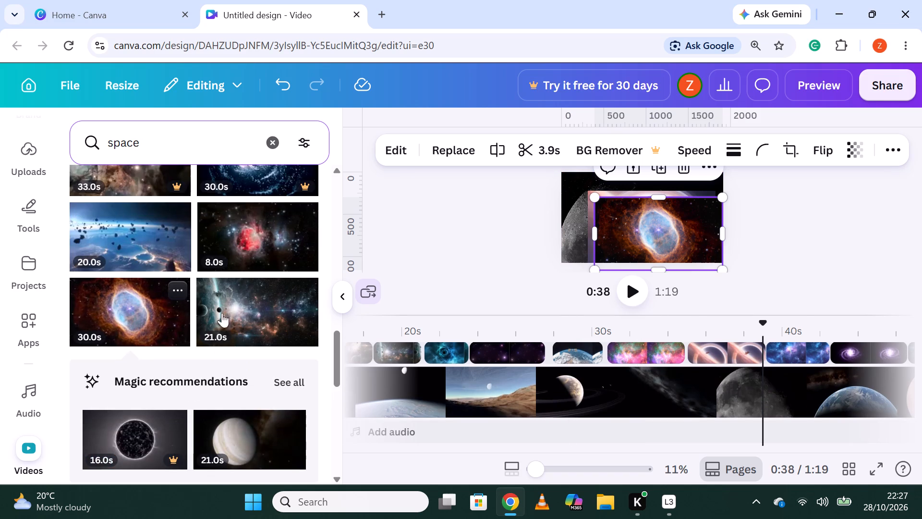
scroll(788, 404, up, 3)
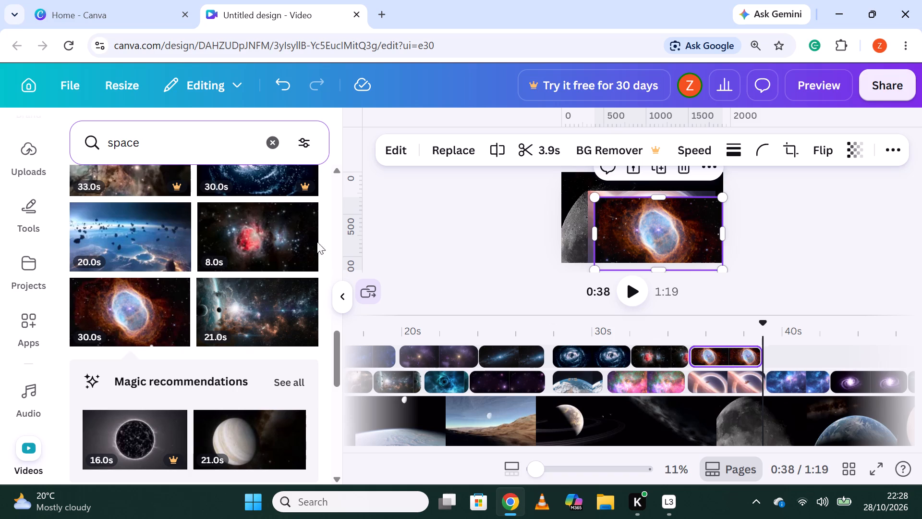
scroll(225, 278, down, 4)
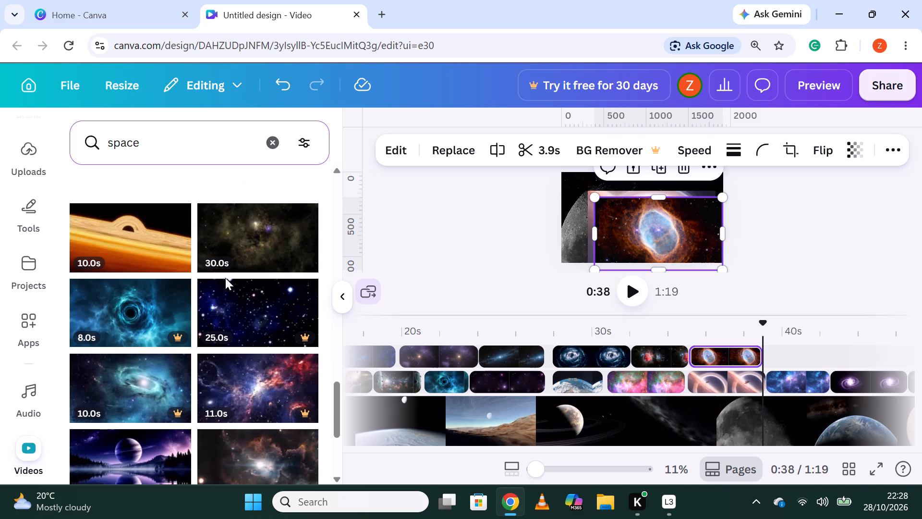
scroll(225, 278, down, 2)
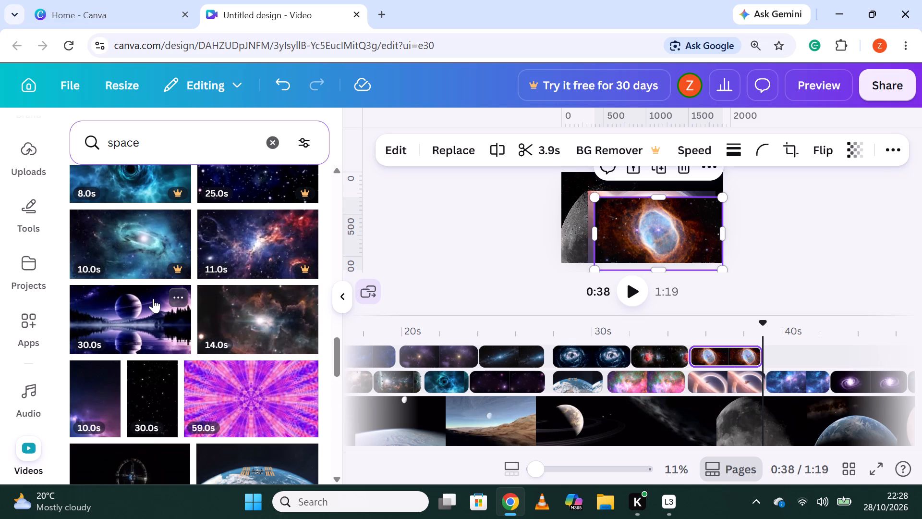
scroll(153, 298, down, 2)
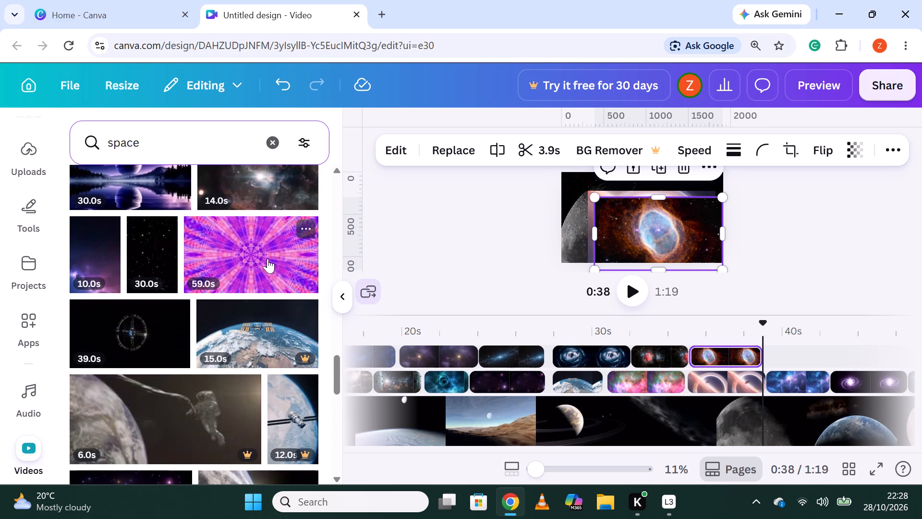
scroll(536, 420, up, 1)
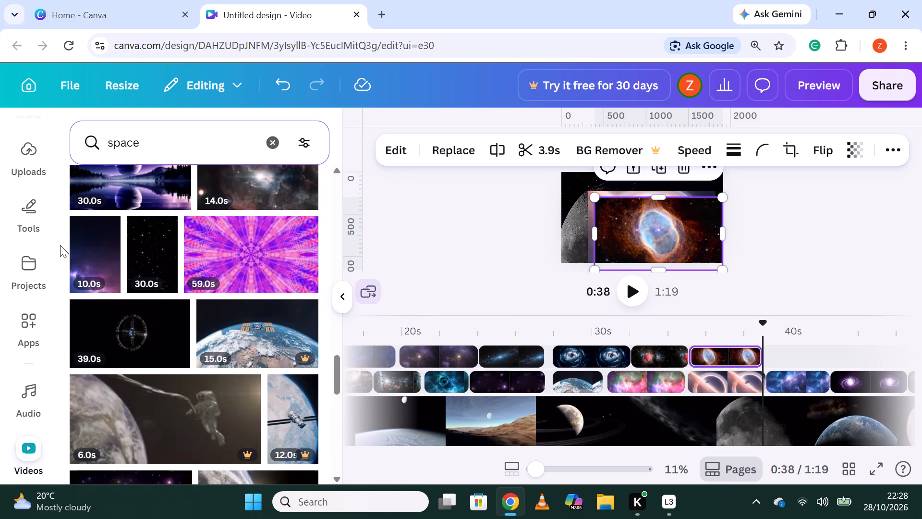
scroll(253, 288, down, 2)
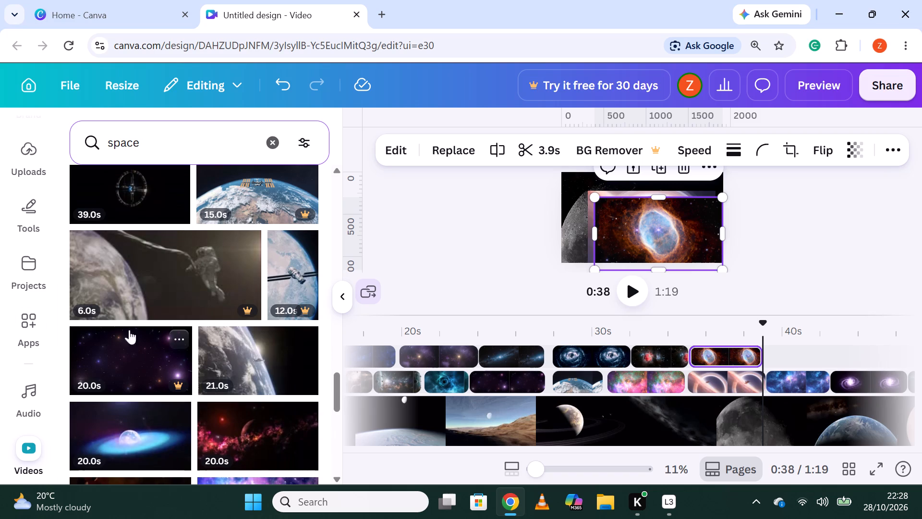
scroll(205, 270, down, 3)
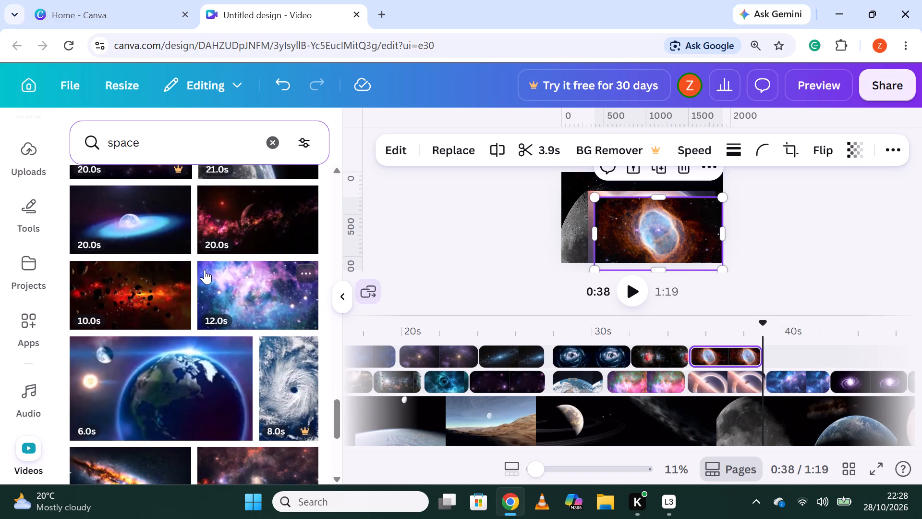
scroll(205, 270, down, 2)
scroll(97, 353, down, 1)
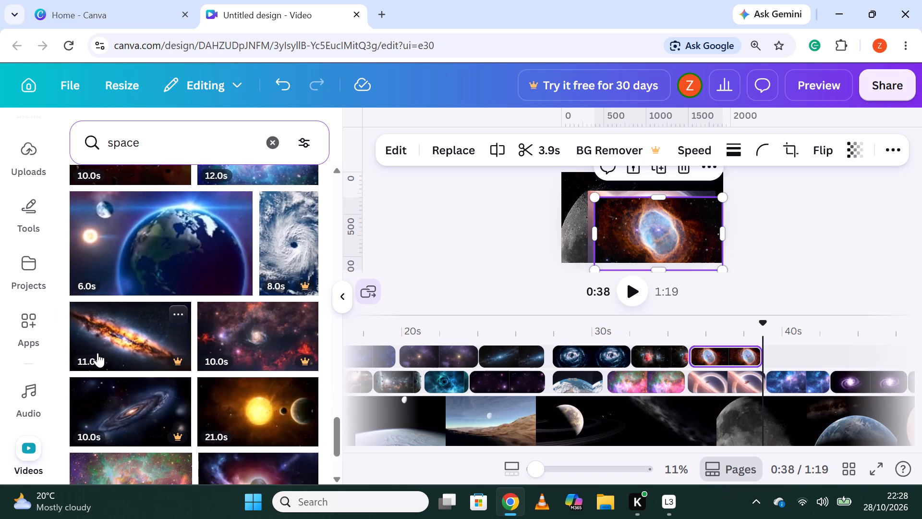
scroll(97, 353, down, 2)
scroll(198, 290, down, 3)
scroll(179, 251, up, 1)
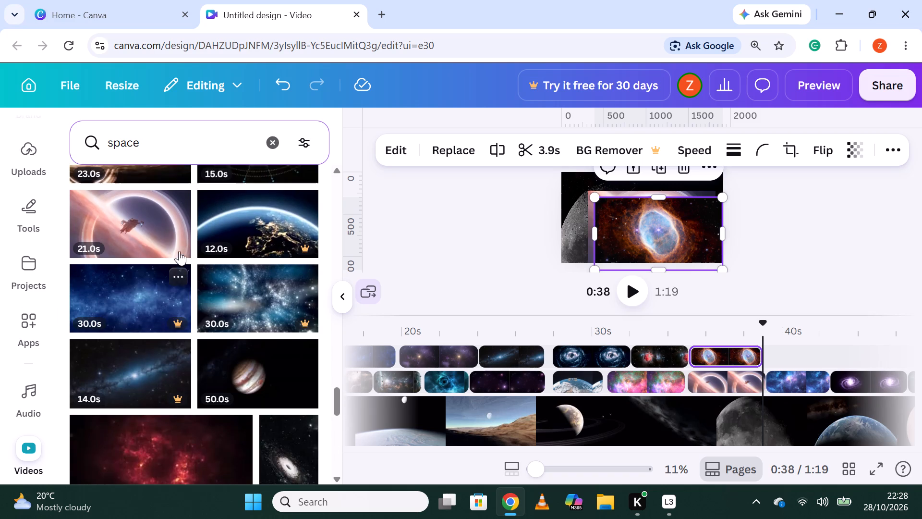
drag(149, 216, 820, 346)
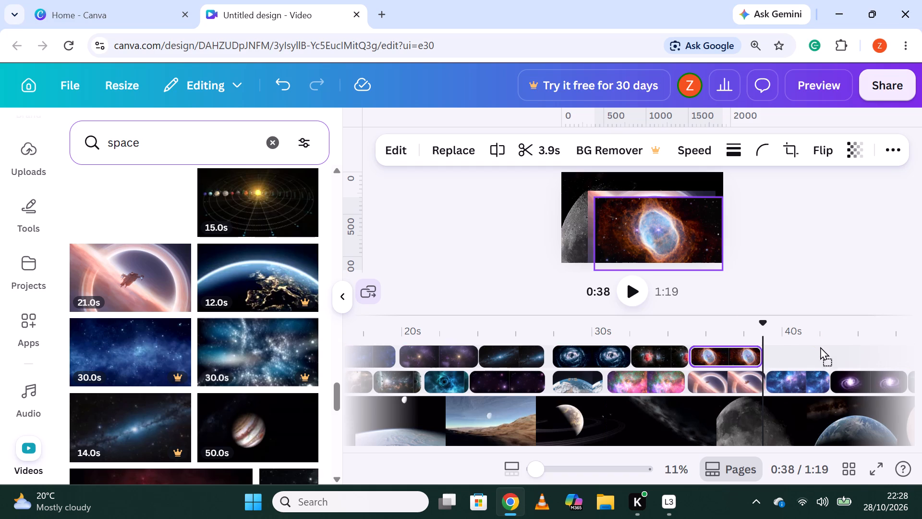
drag(820, 346, 834, 352)
drag(821, 352, 615, 376)
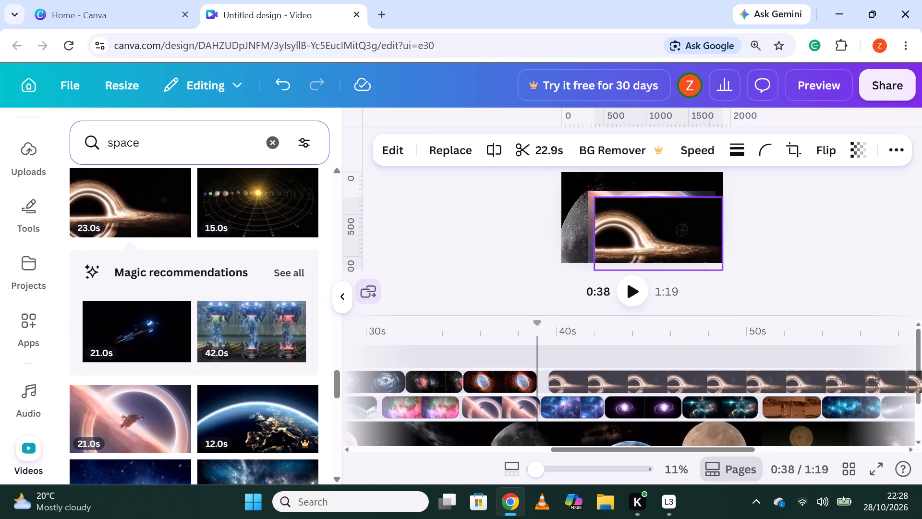
drag(615, 376, 610, 375)
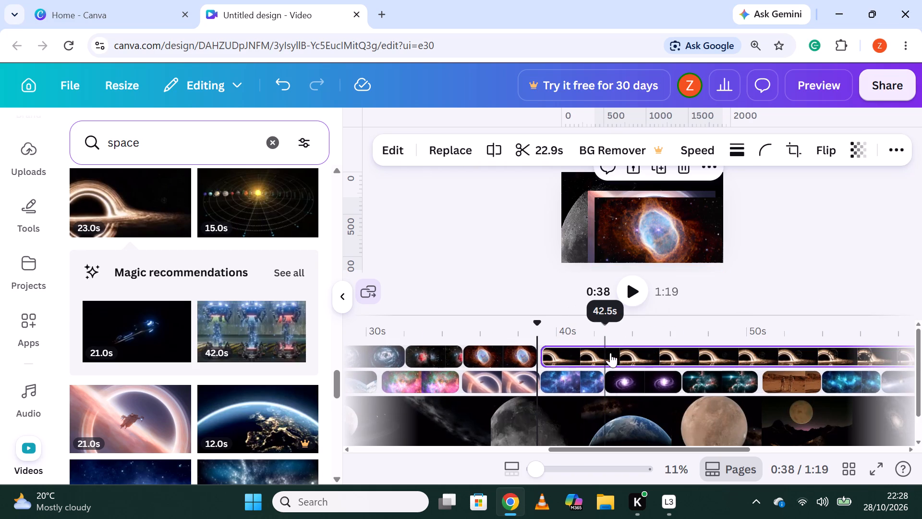
Split the black hole clip at about 0:42 and delete the part after the split.
click(610, 353)
right_click(610, 352)
click(643, 453)
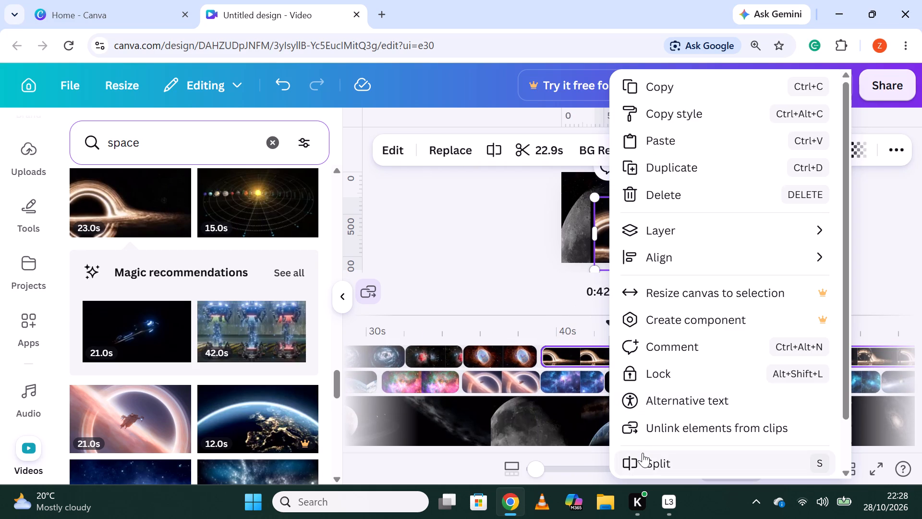
right_click(638, 357)
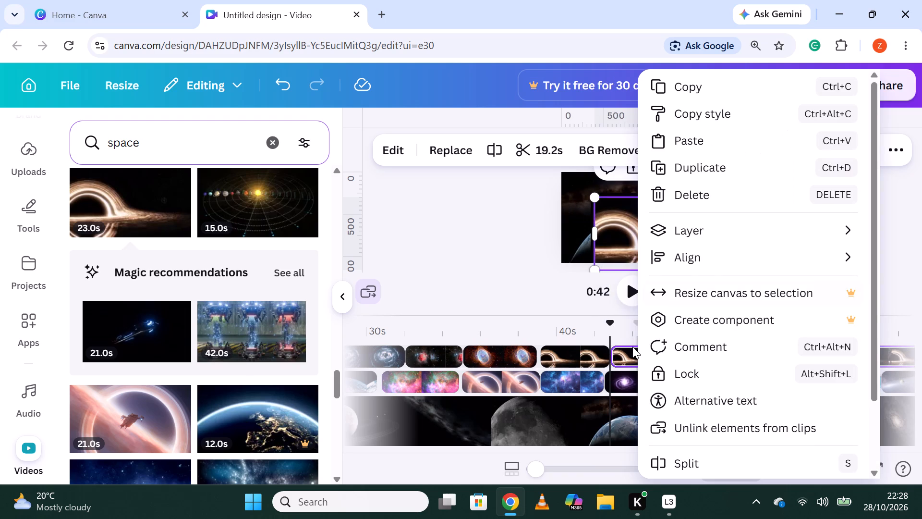
click(713, 181)
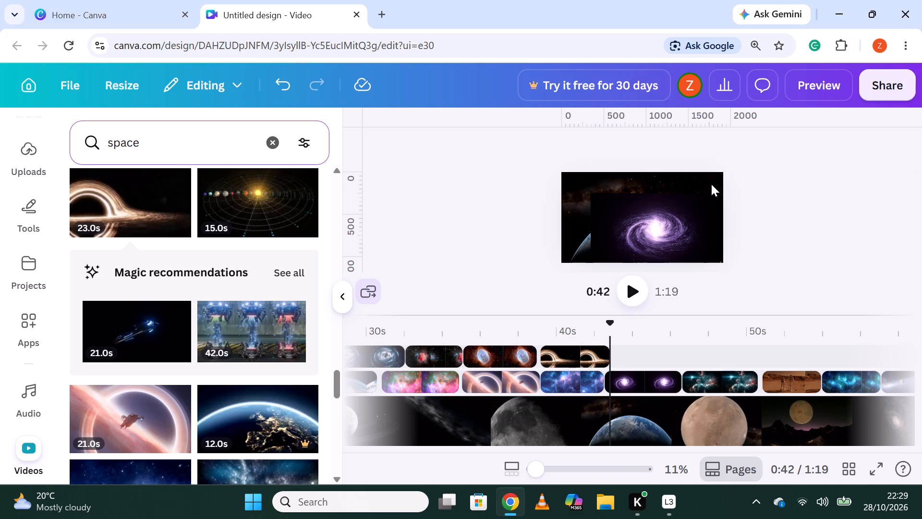
Place the 14-second blue galaxy clip on the upper track directly after the black hole clip, at 0:42.
scroll(136, 343, down, 1)
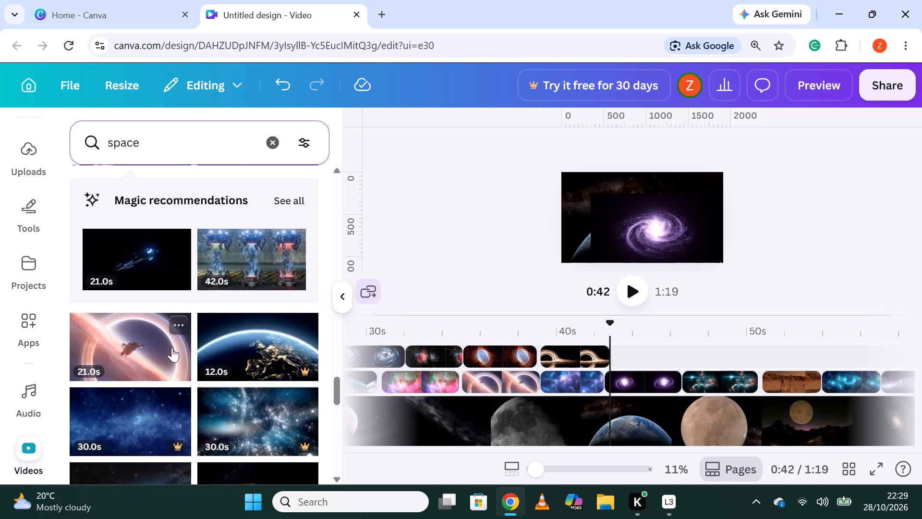
scroll(174, 341, down, 1)
drag(97, 420, 284, 392)
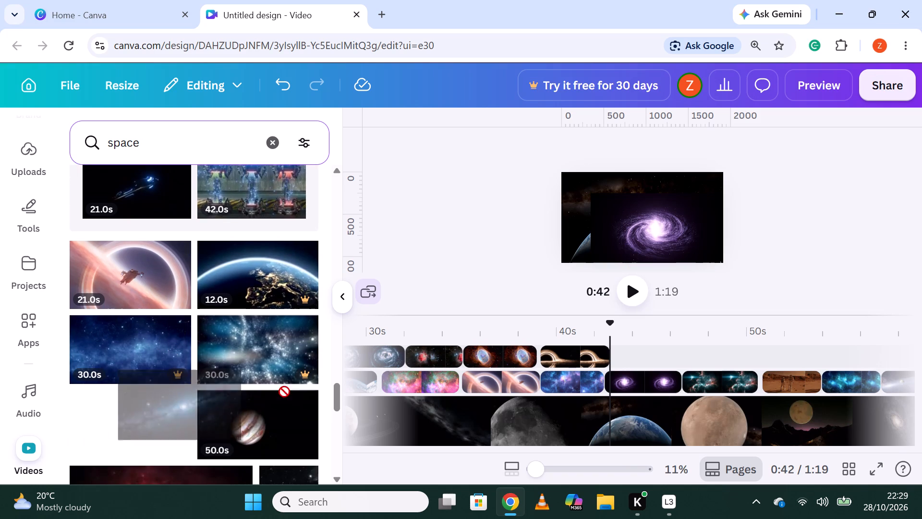
drag(284, 392, 641, 350)
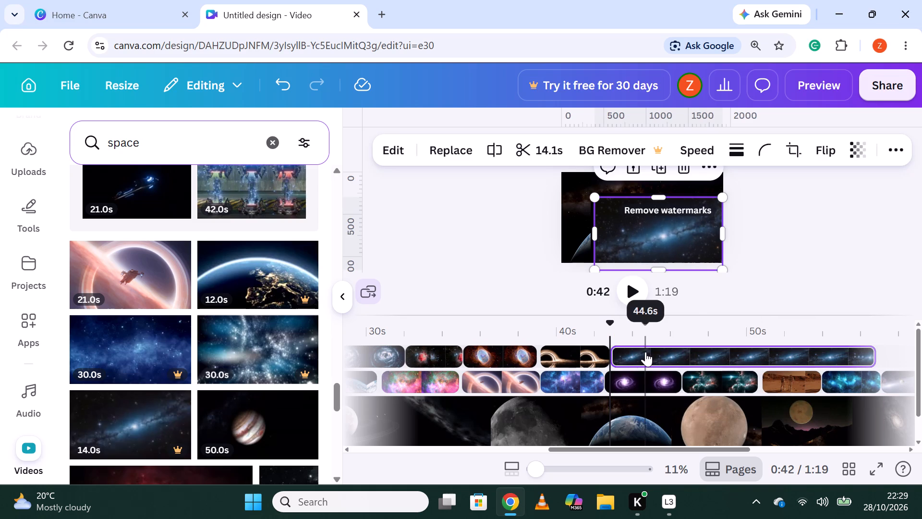
Split the blue galaxy clip at about 0:47 and delete the part after the split.
click(694, 353)
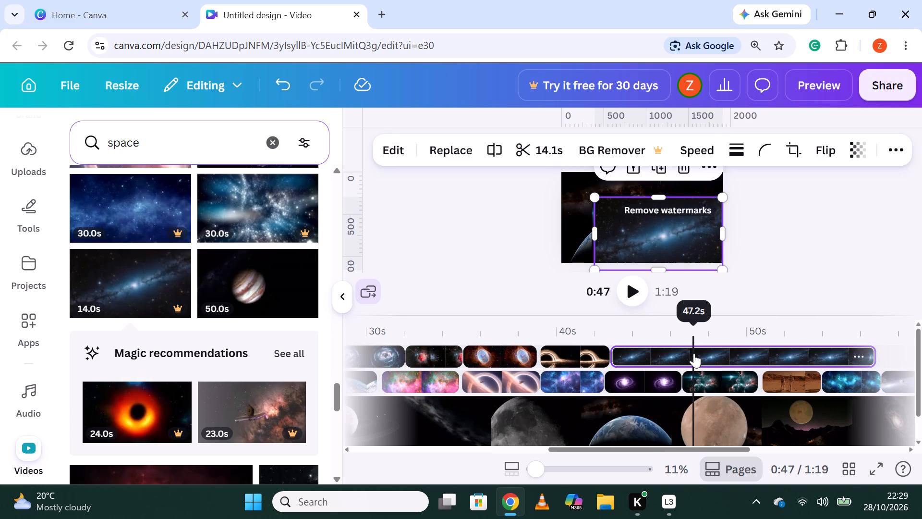
right_click(694, 353)
click(716, 454)
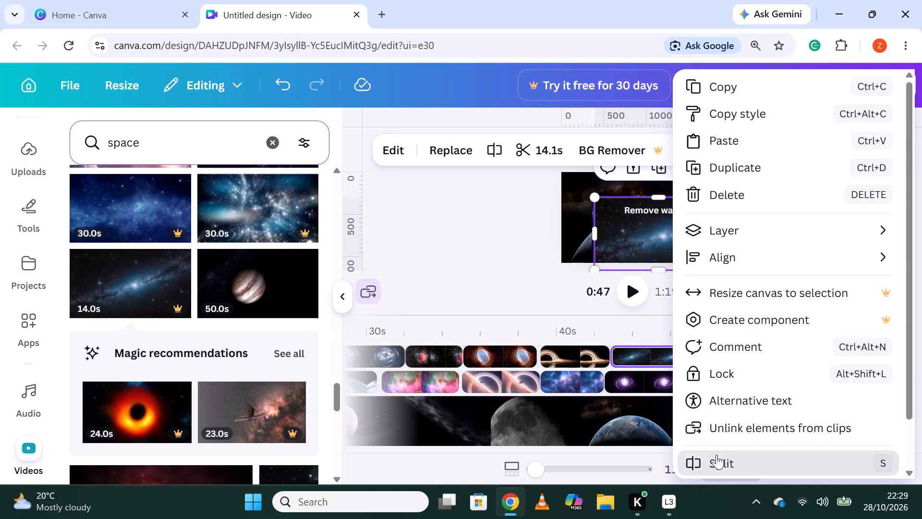
right_click(760, 350)
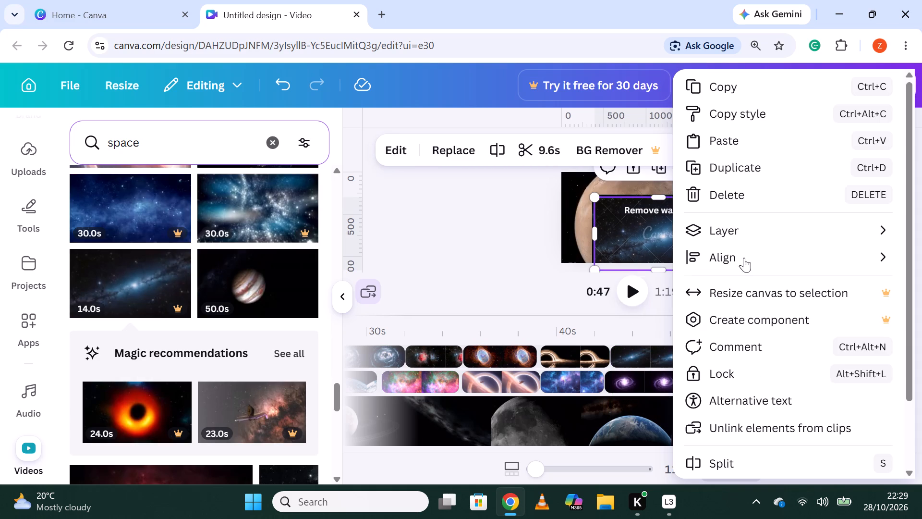
click(779, 185)
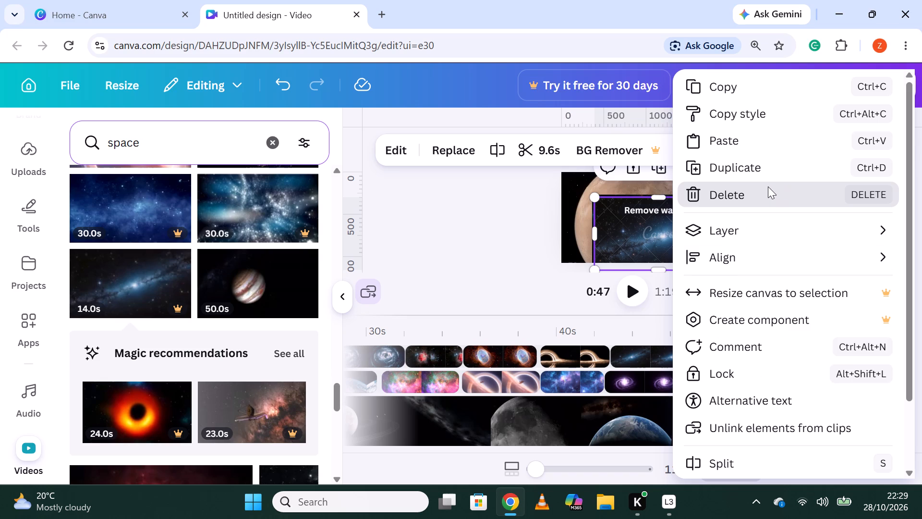
Place the 10-second floating astronaut clip on the upper track directly after the blue galaxy clip, at 0:47.
scroll(626, 207, down, 1)
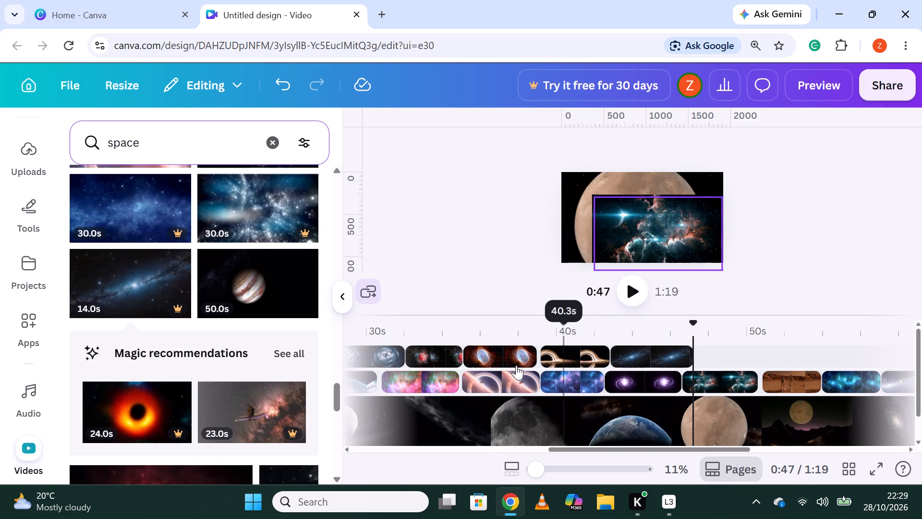
scroll(240, 254, down, 2)
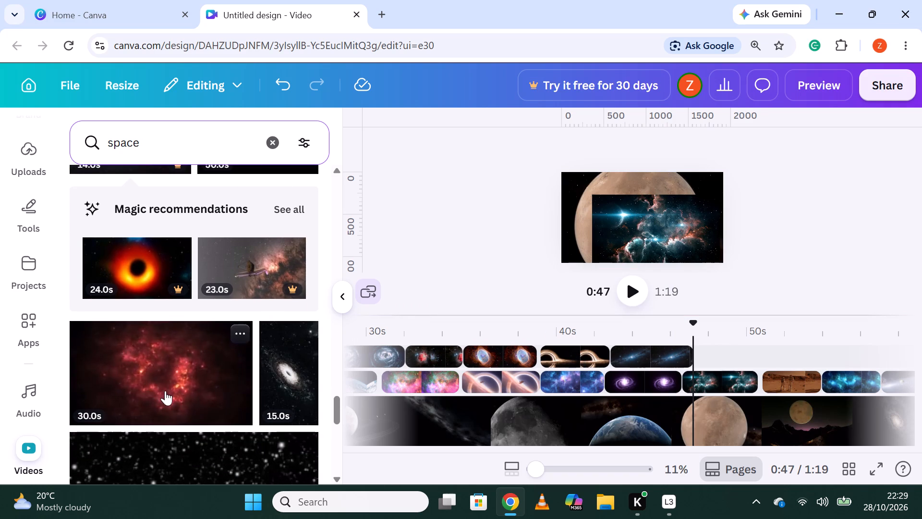
scroll(157, 394, down, 5)
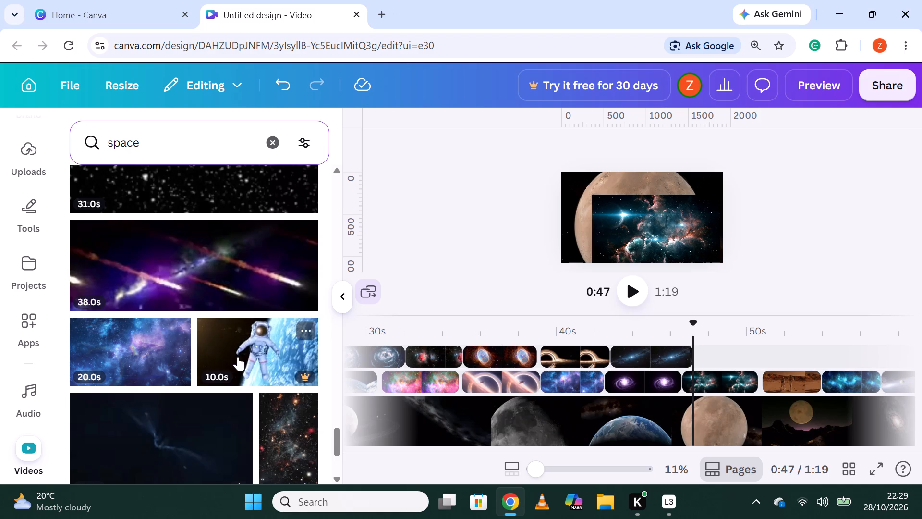
drag(238, 357, 737, 356)
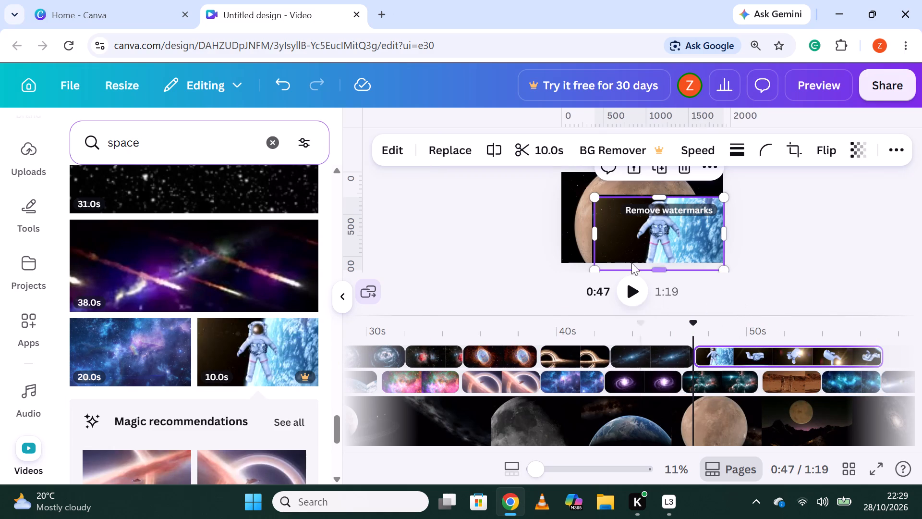
Enlarge the astronaut clip upward and to the left so it covers the whole canvas.
click(631, 287)
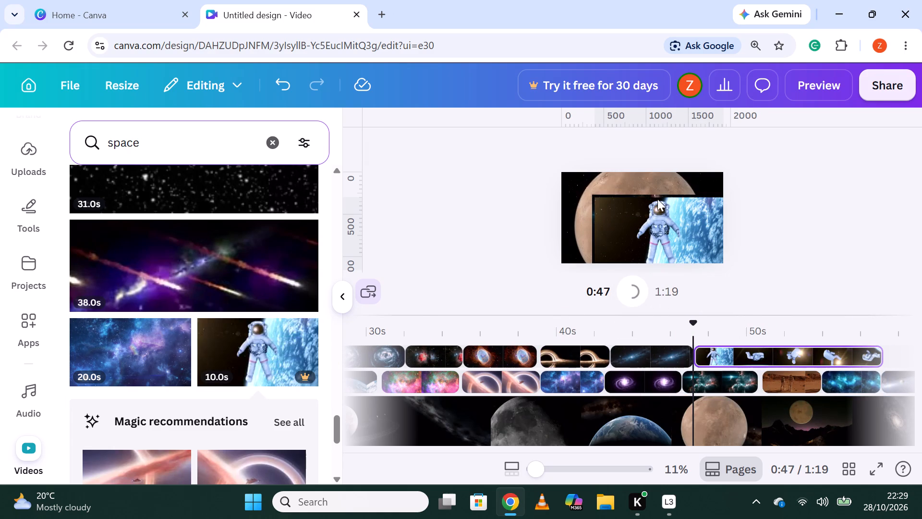
click(657, 199)
drag(657, 198, 662, 169)
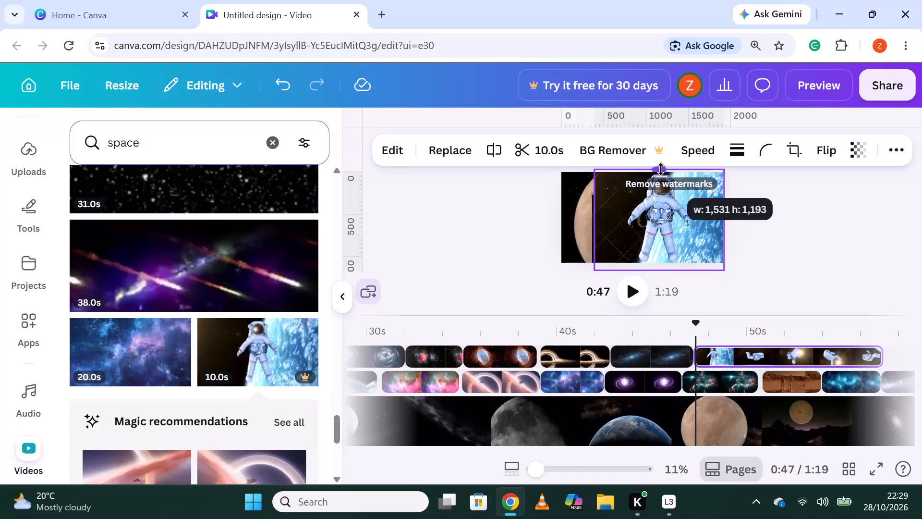
drag(594, 221, 556, 225)
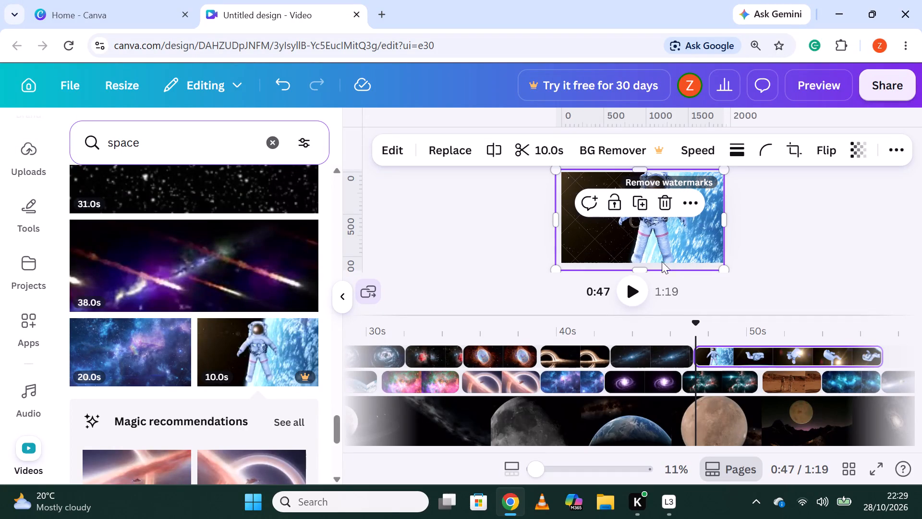
Split the astronaut clip at about 0:51 and delete the part after the split.
click(629, 285)
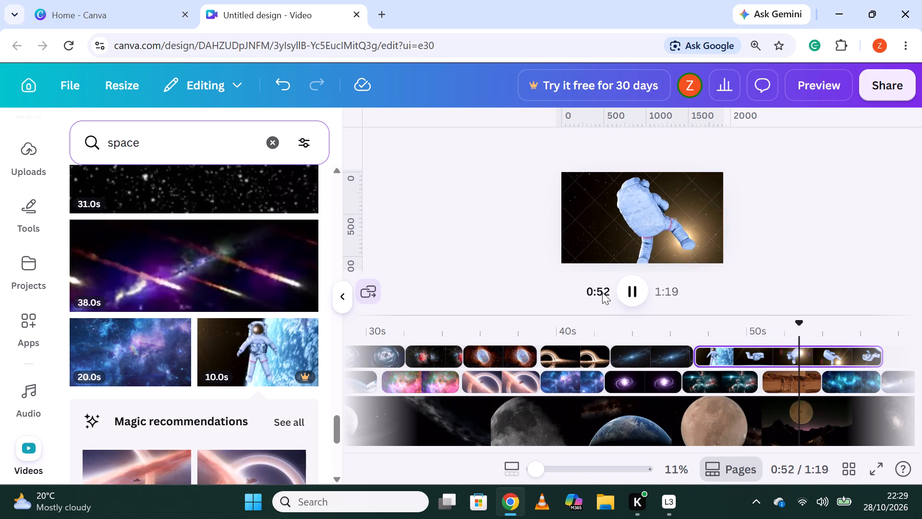
scroll(602, 292, down, 1)
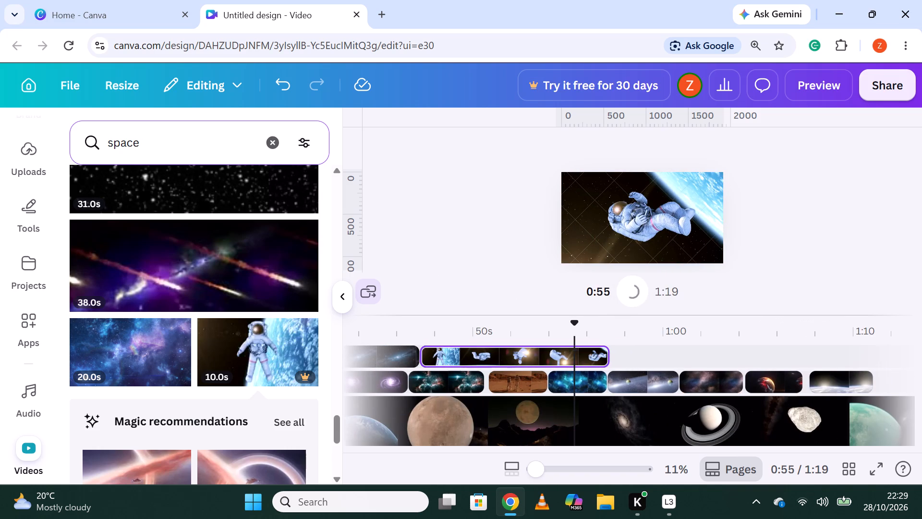
click(500, 354)
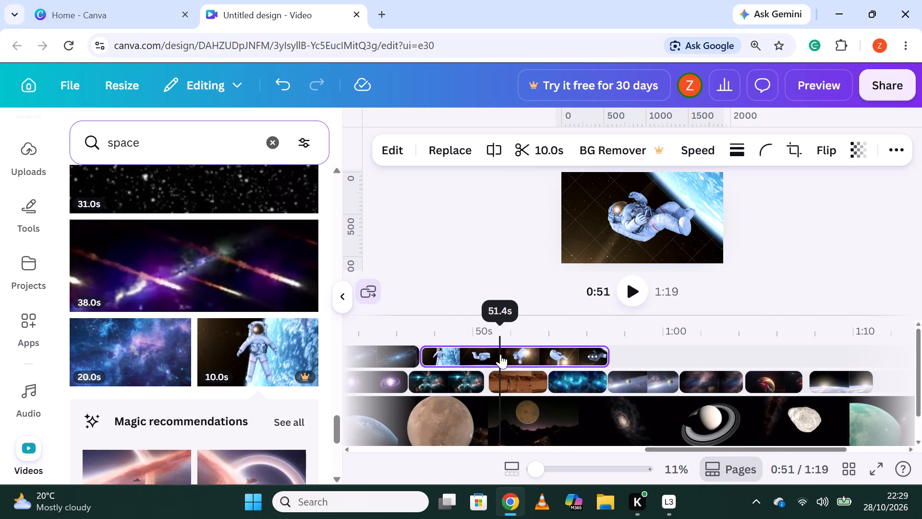
right_click(500, 354)
click(561, 454)
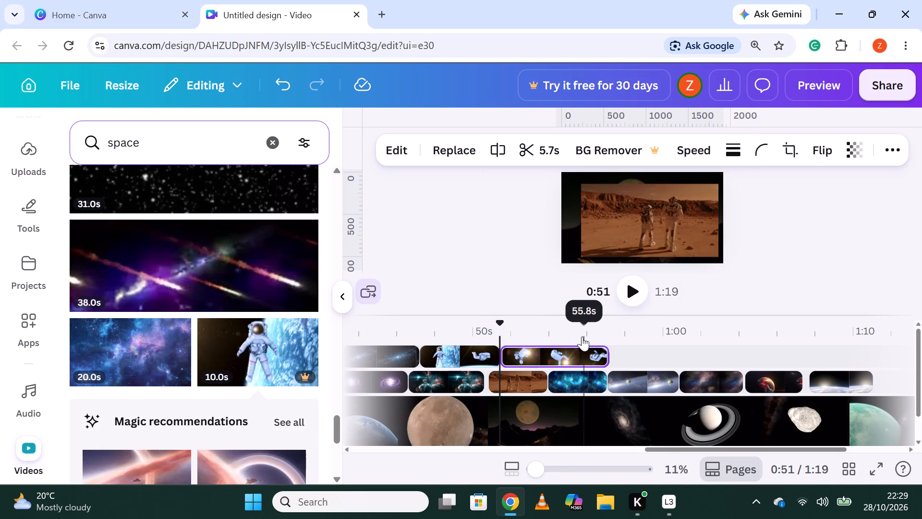
right_click(570, 355)
click(652, 189)
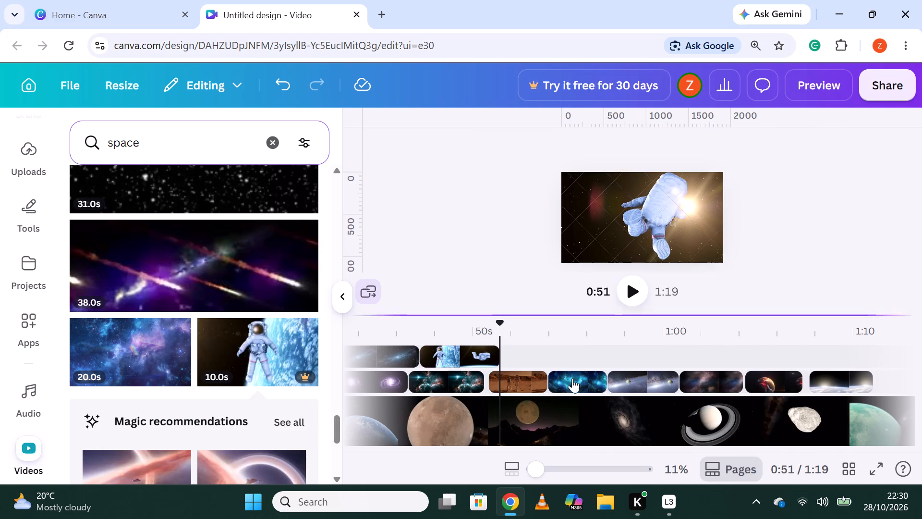
Place the 57-second space station clip on the upper track just after the astronaut clip, at 0:51.
scroll(240, 299, down, 1)
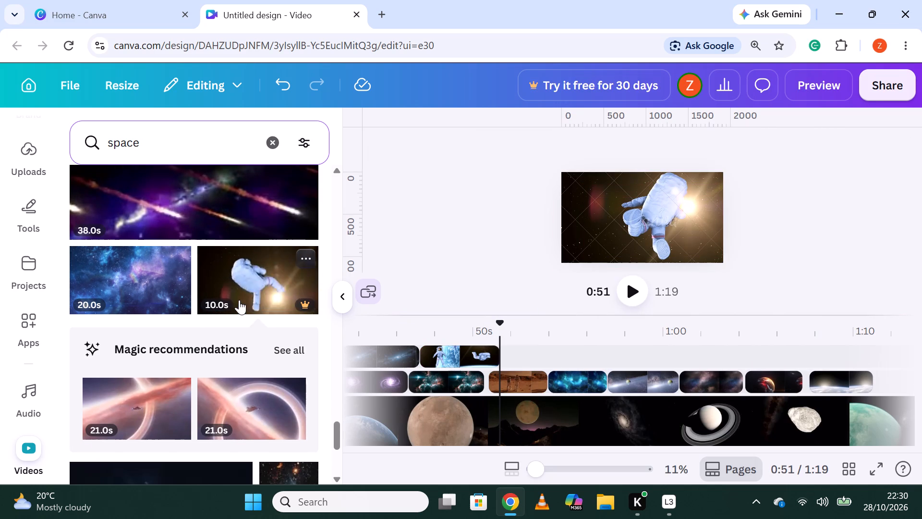
scroll(184, 347, down, 4)
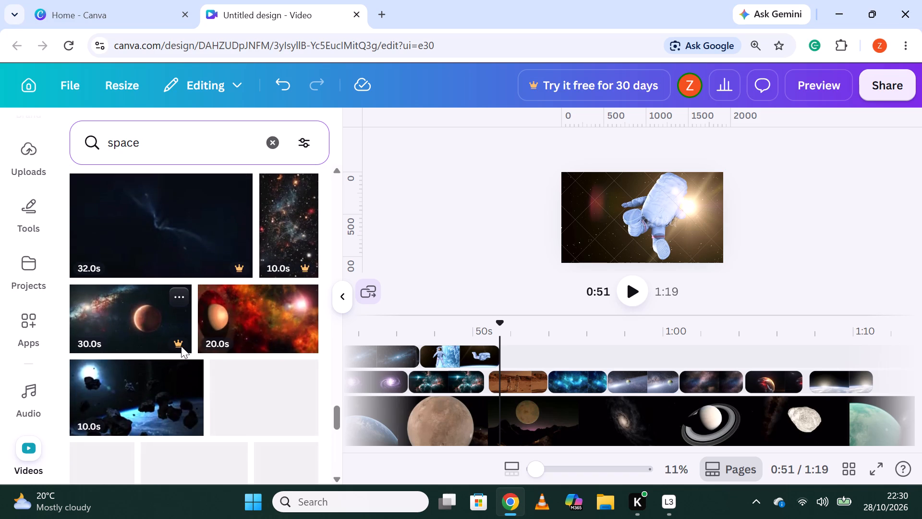
scroll(152, 352, down, 3)
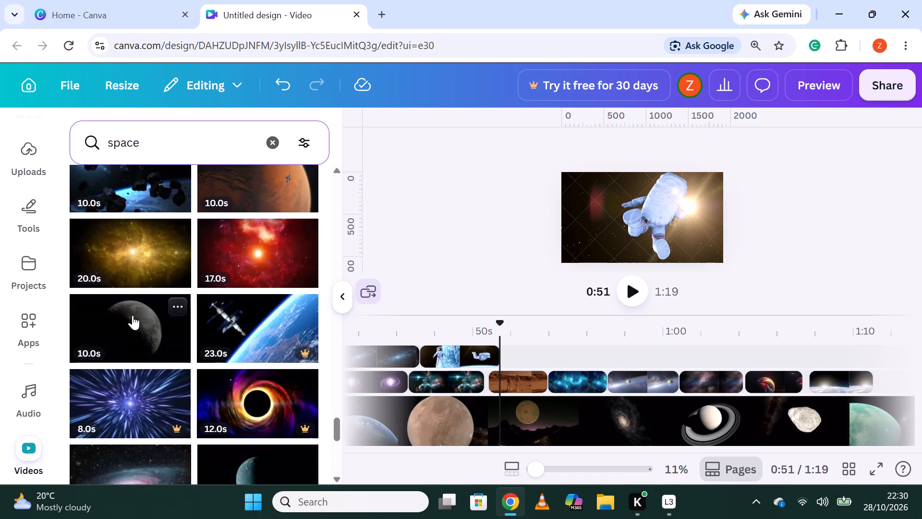
scroll(133, 334, down, 2)
scroll(178, 381, down, 2)
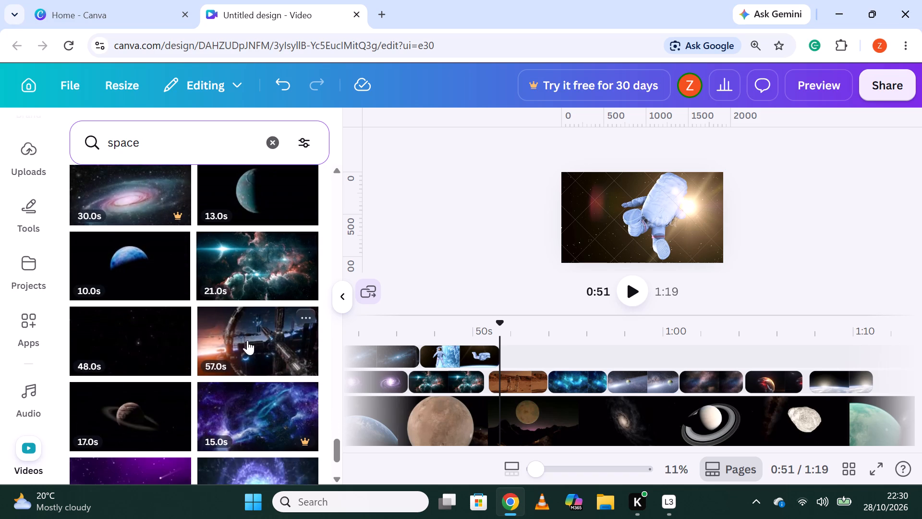
drag(247, 340, 559, 360)
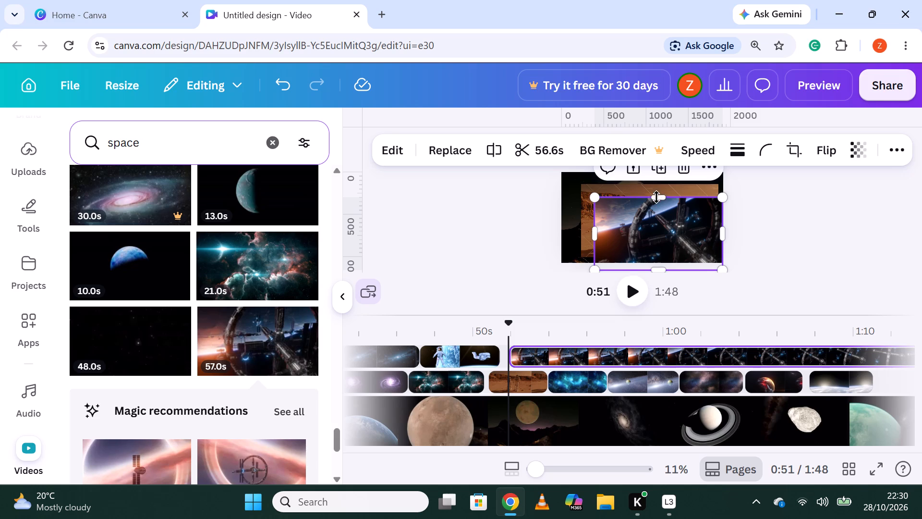
Enlarge the space station clip upward and to the left so it covers the whole canvas.
drag(656, 197, 667, 166)
drag(592, 219, 578, 223)
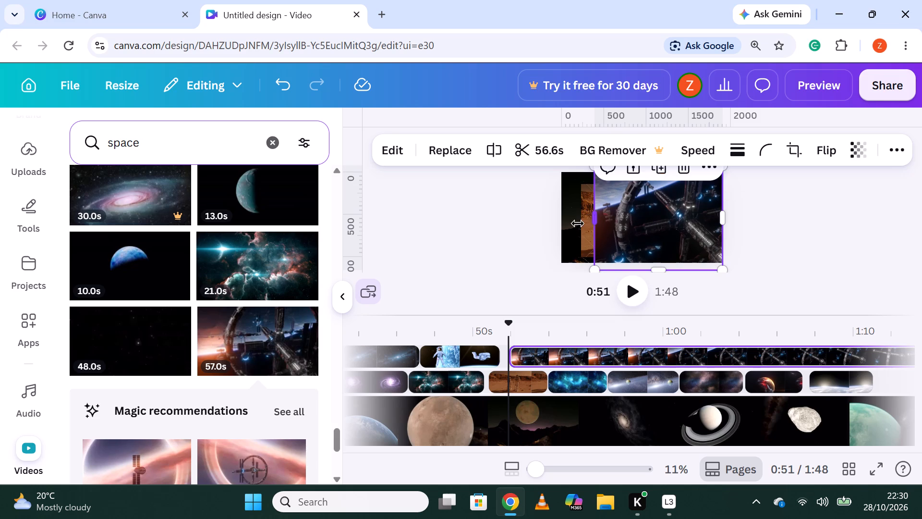
drag(578, 223, 558, 229)
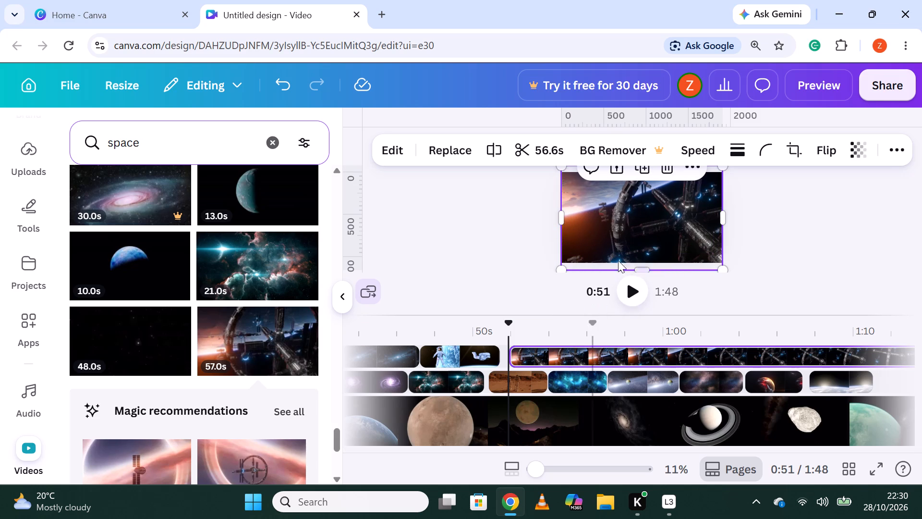
Split the space station clip at about 0:56 and delete the part after the split.
click(625, 287)
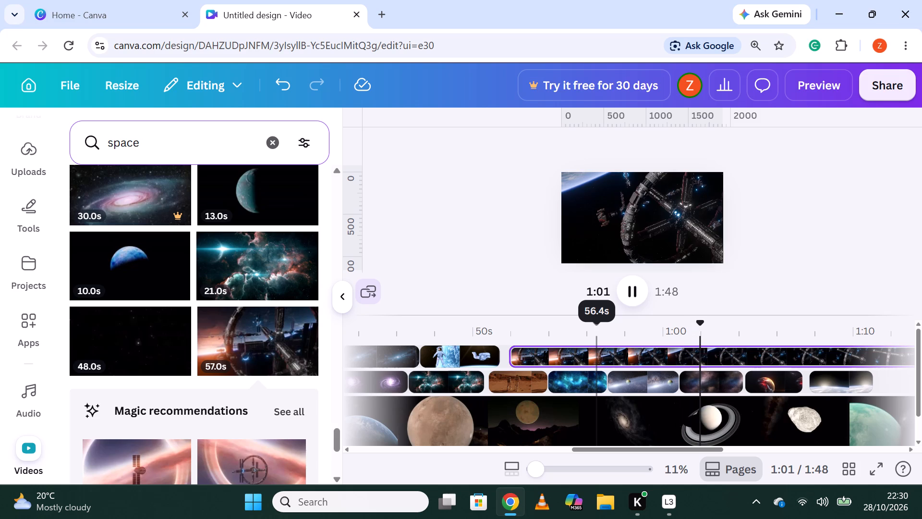
scroll(597, 382, down, 2)
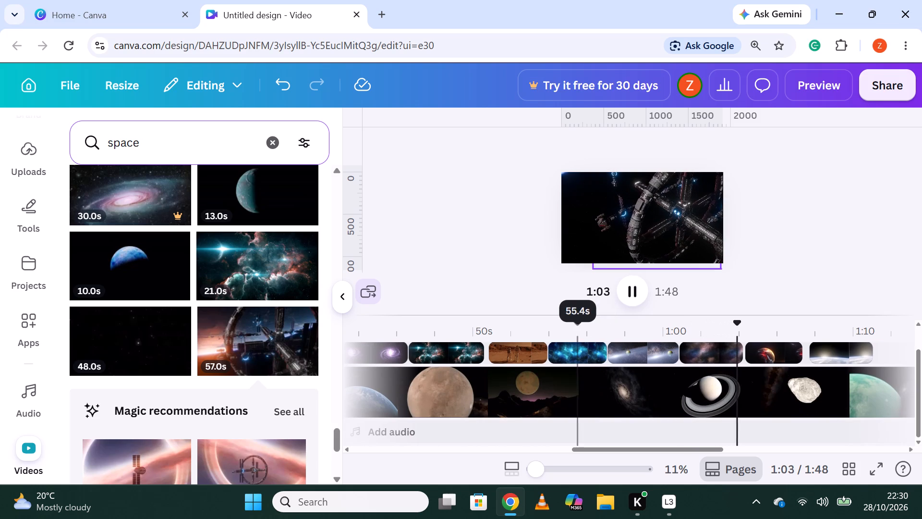
scroll(671, 371, up, 2)
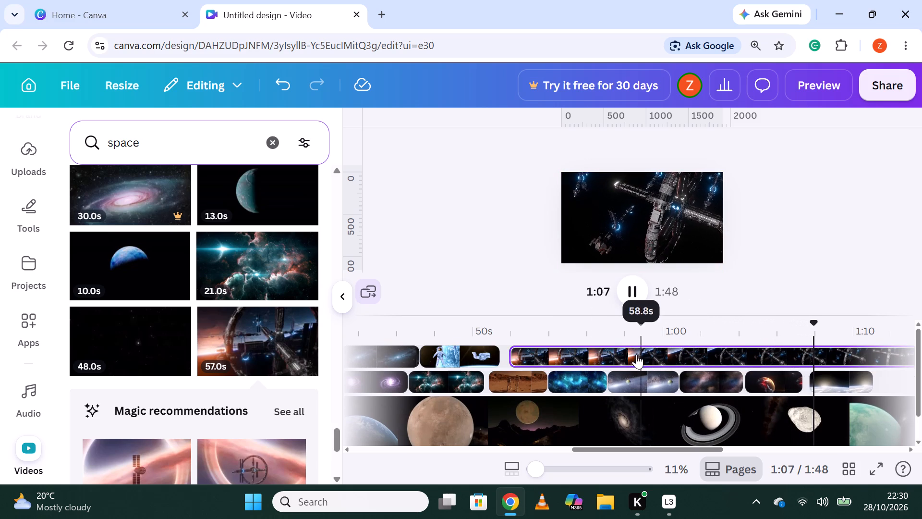
click(592, 361)
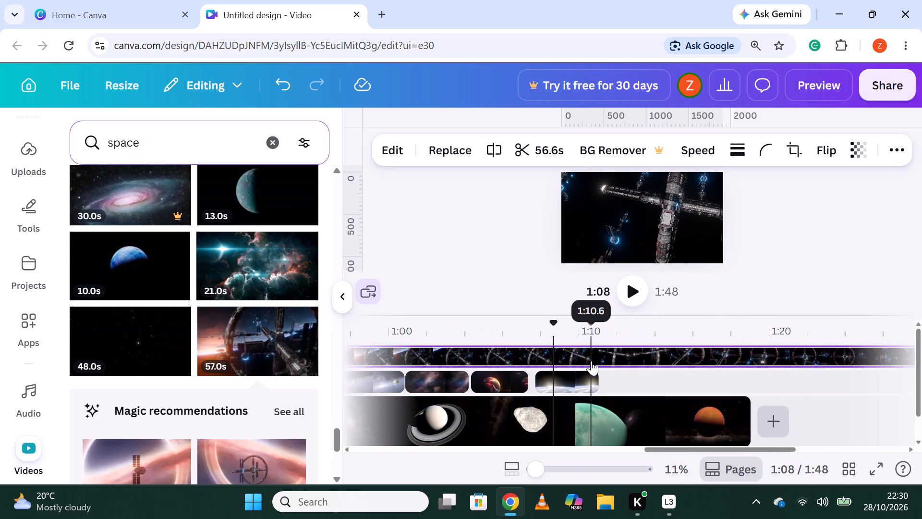
drag(666, 449, 659, 449)
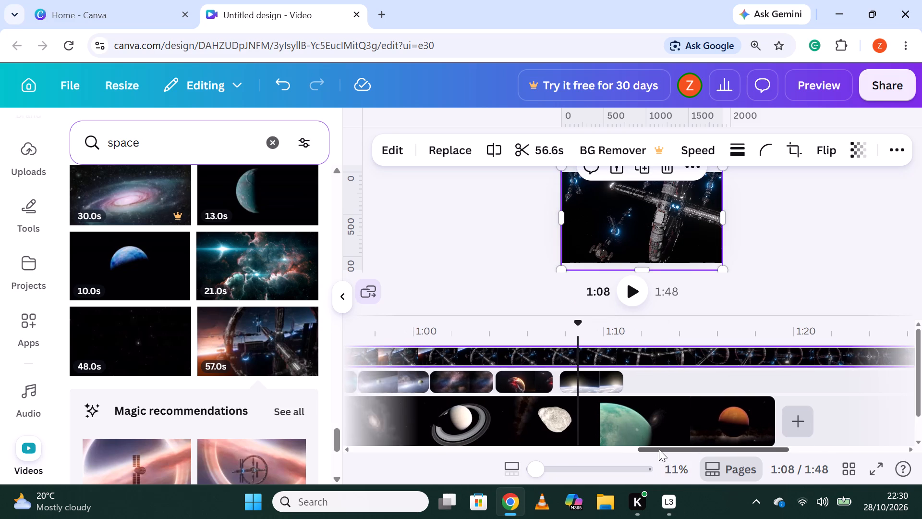
drag(659, 449, 594, 448)
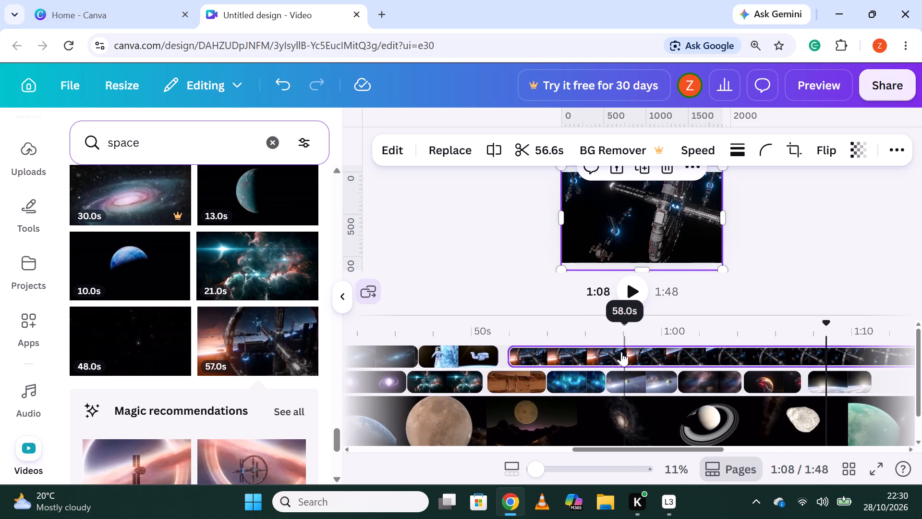
click(587, 352)
right_click(588, 352)
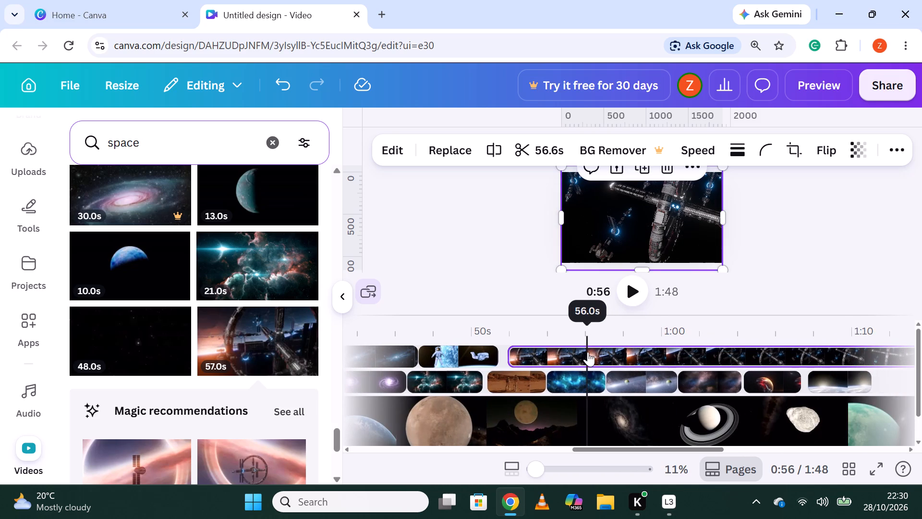
click(638, 460)
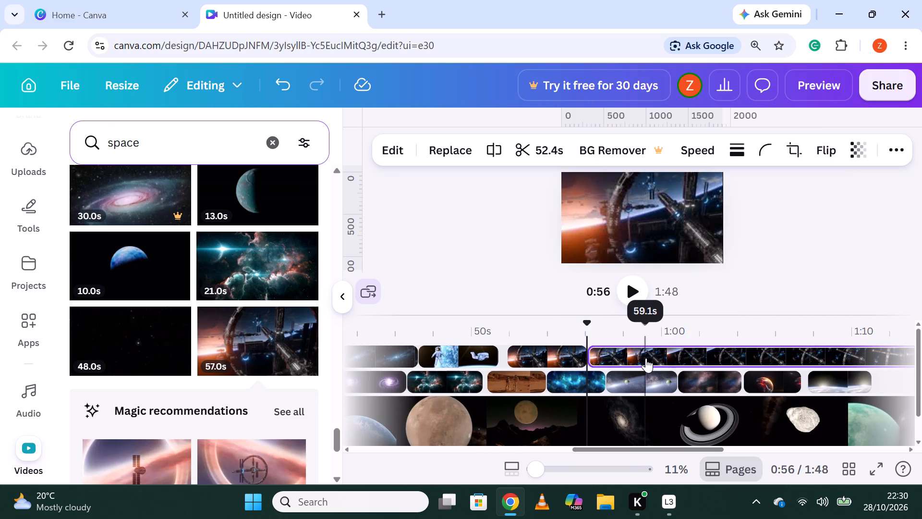
right_click(646, 358)
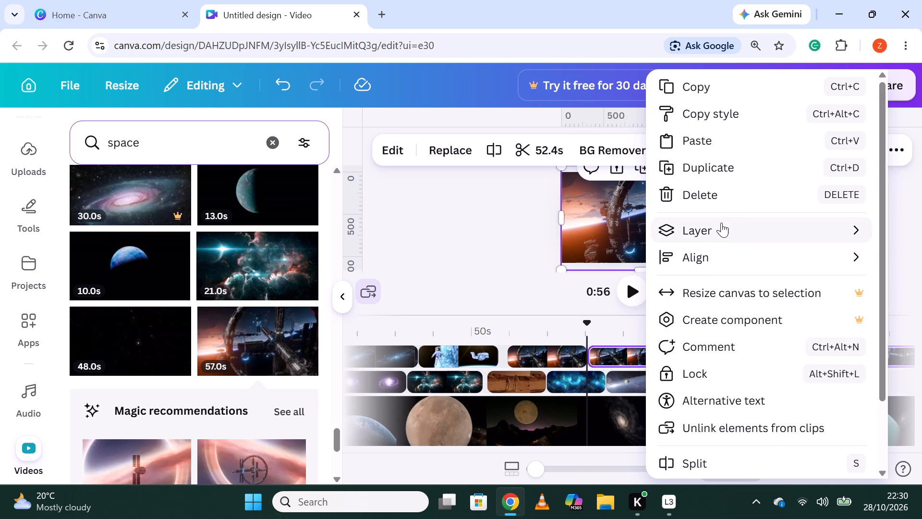
click(732, 192)
Place the 30-second orange planet clip on the upper track directly after the space station clip, at 0:56.
scroll(515, 340, down, 2)
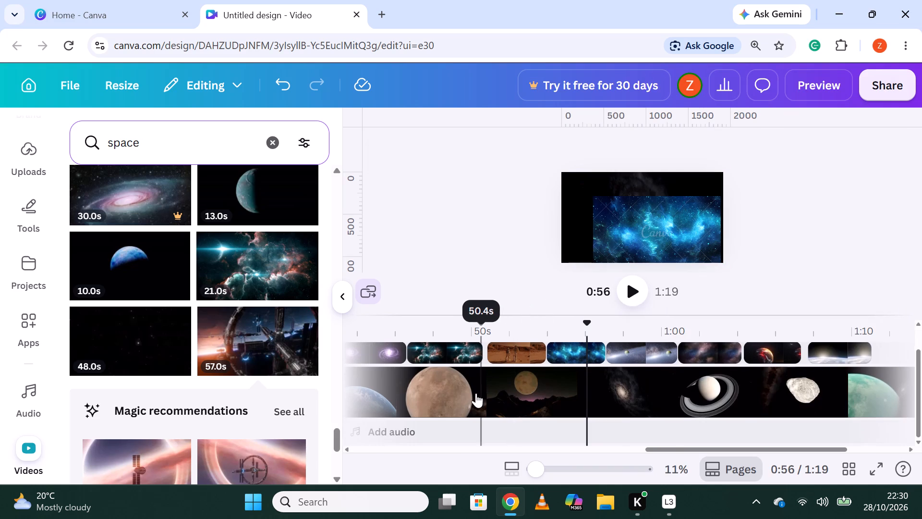
scroll(474, 395, up, 3)
scroll(276, 318, down, 3)
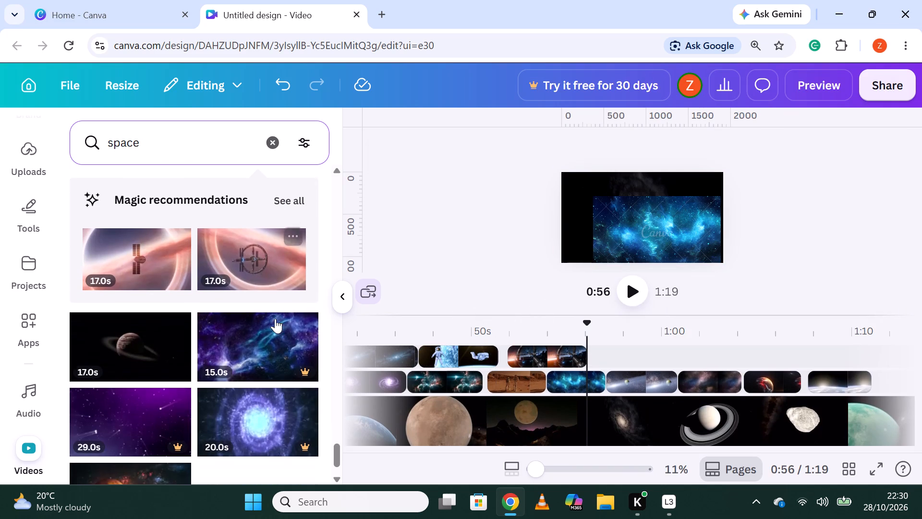
scroll(273, 327, down, 2)
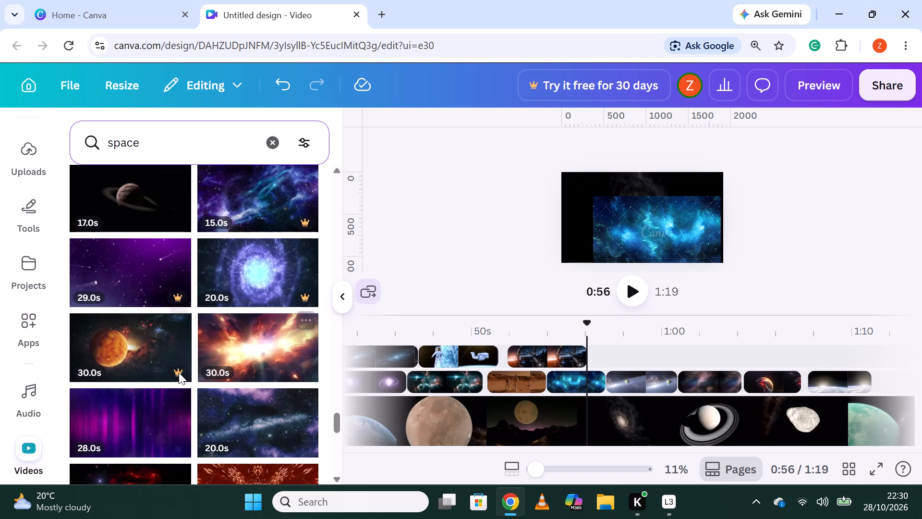
drag(178, 372, 218, 367)
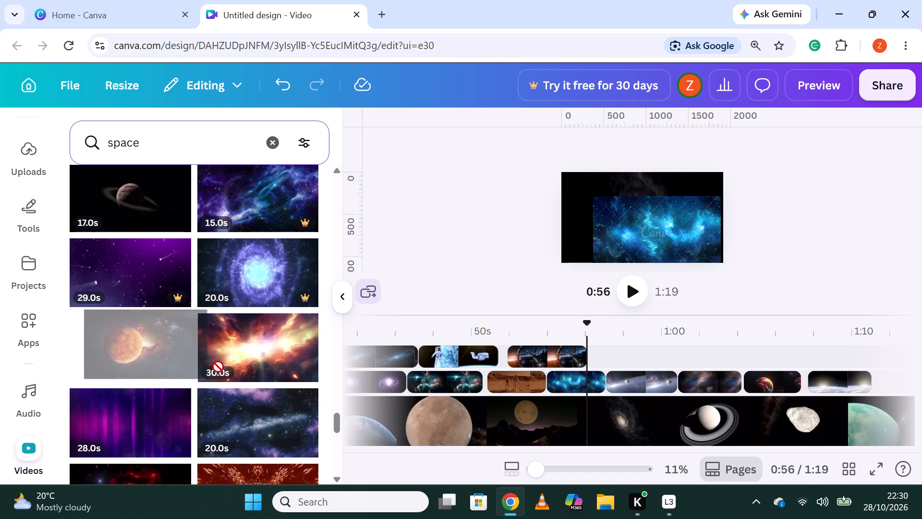
drag(218, 367, 690, 357)
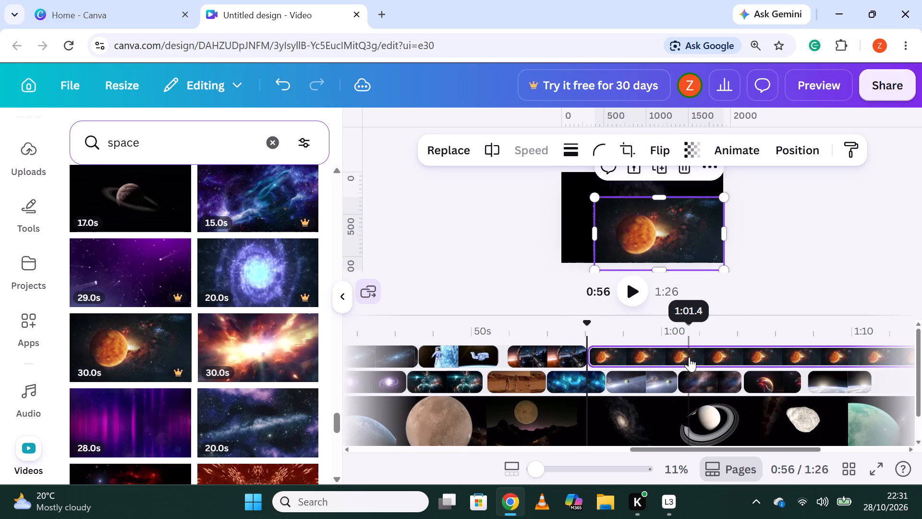
Enlarge the orange planet clip upward and to the left so it covers the whole canvas.
click(636, 287)
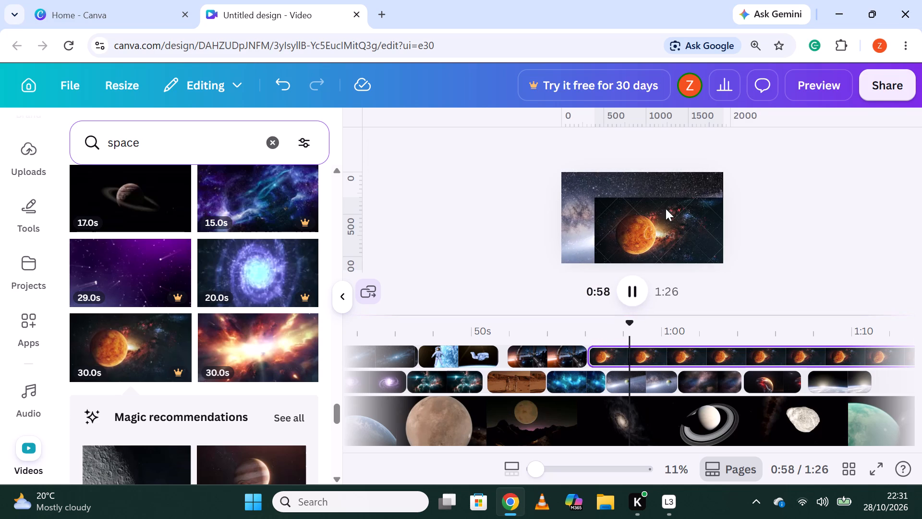
click(653, 217)
click(651, 210)
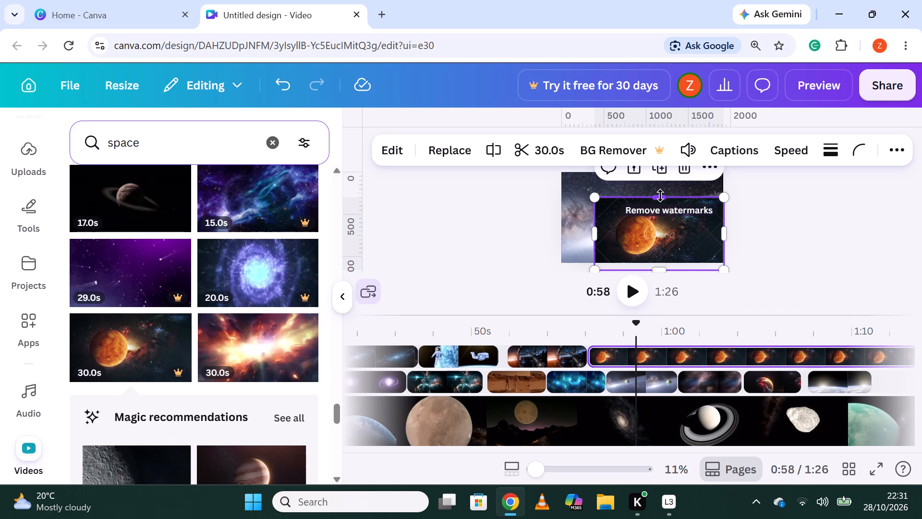
drag(660, 196, 677, 164)
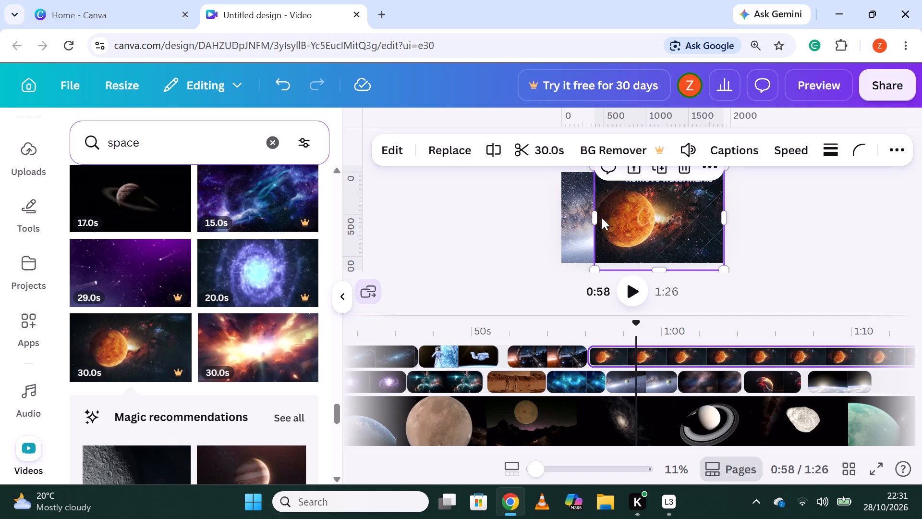
drag(598, 218, 562, 221)
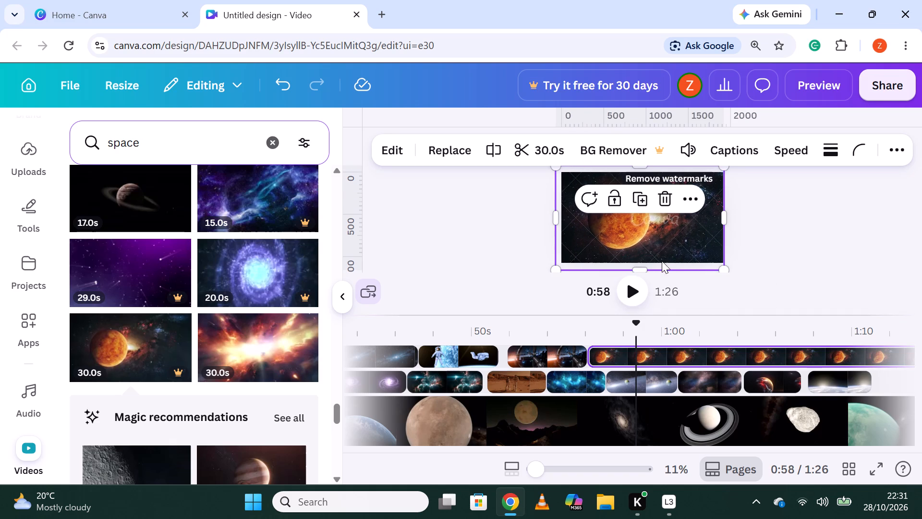
Split the orange planet clip at about 1:00 and delete the part after the split.
click(669, 357)
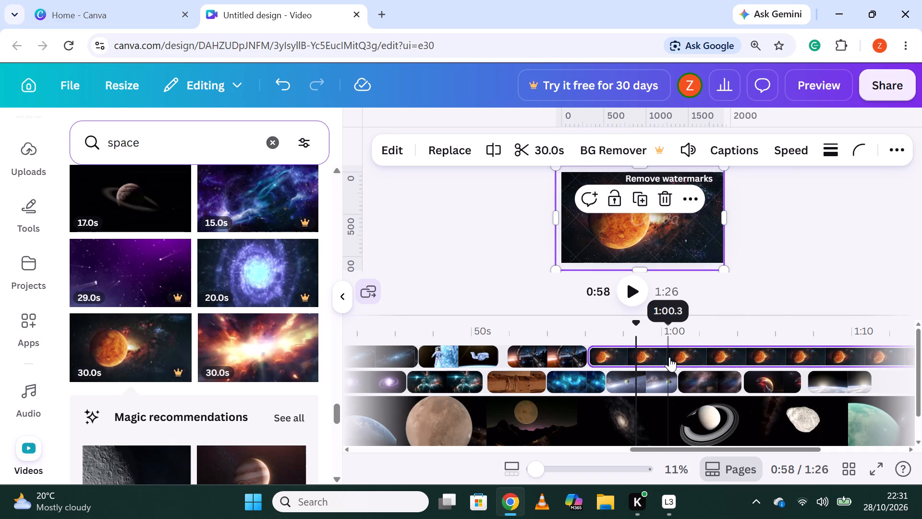
right_click(669, 357)
click(710, 456)
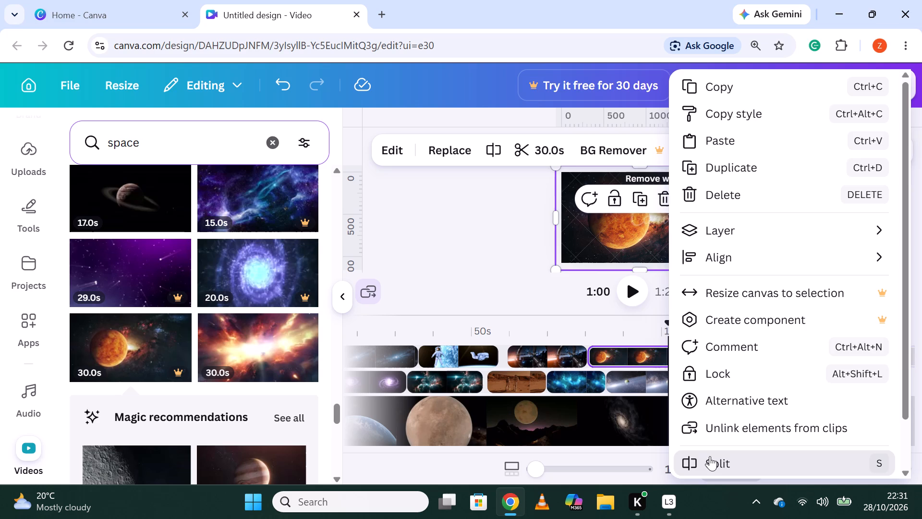
right_click(702, 351)
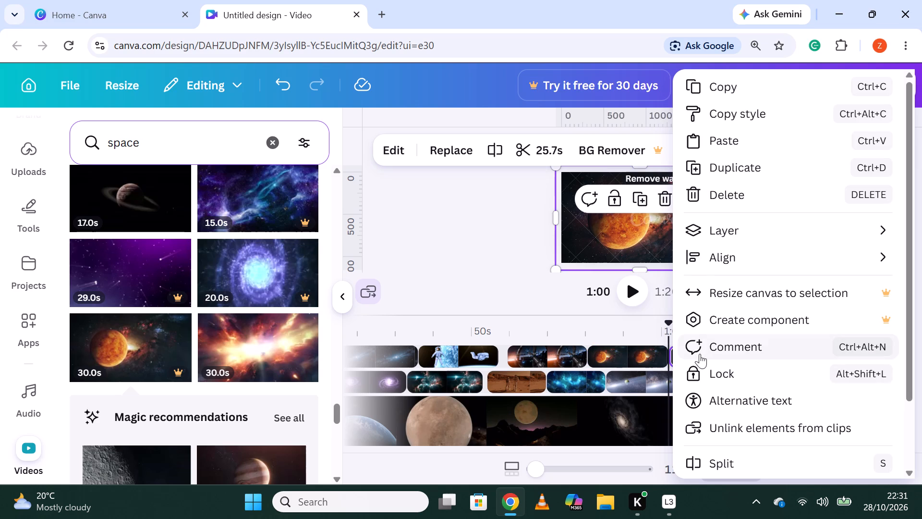
click(739, 190)
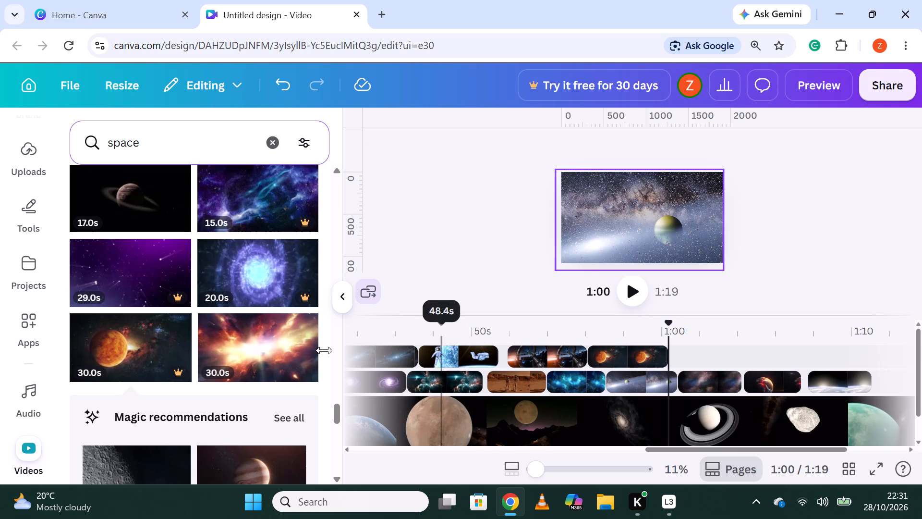
Place the 17-second clip of the space station above Earth on the upper track directly after the orange planet clip, at 1:00.
scroll(242, 330, down, 4)
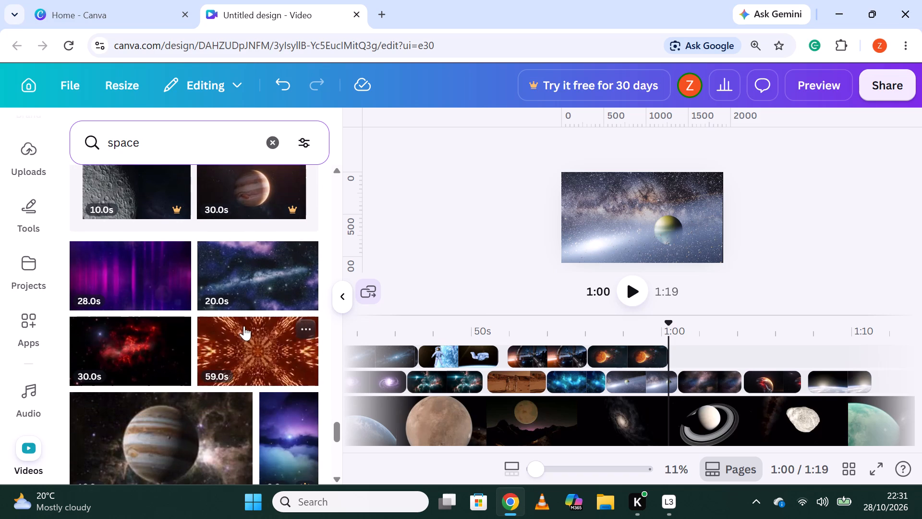
scroll(119, 334, down, 2)
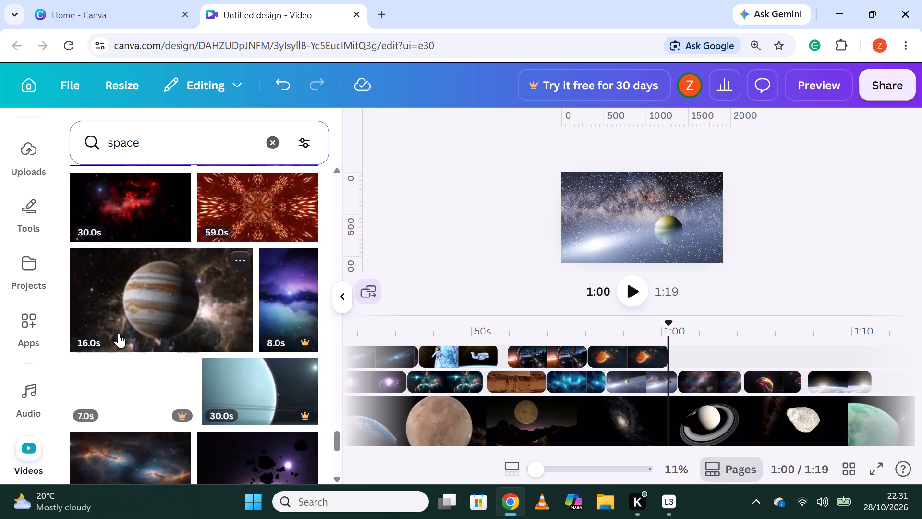
scroll(119, 334, down, 2)
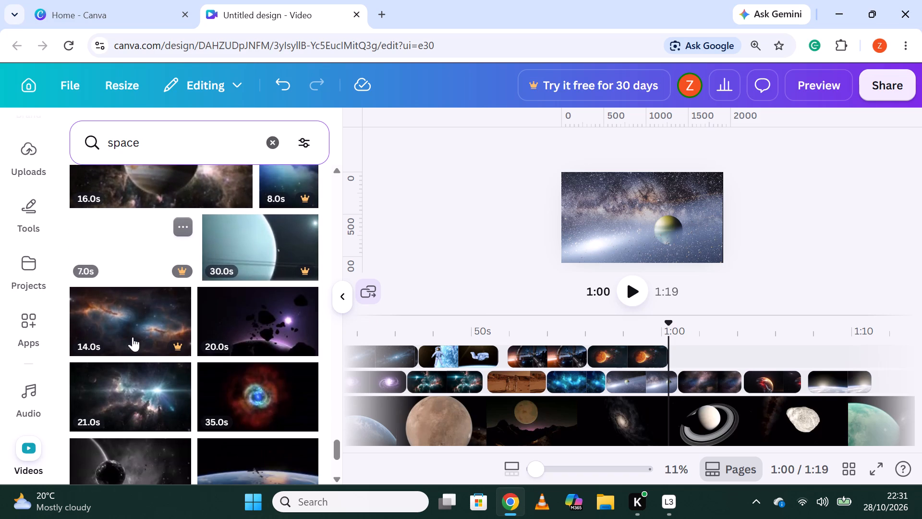
scroll(135, 355, down, 1)
scroll(182, 371, down, 1)
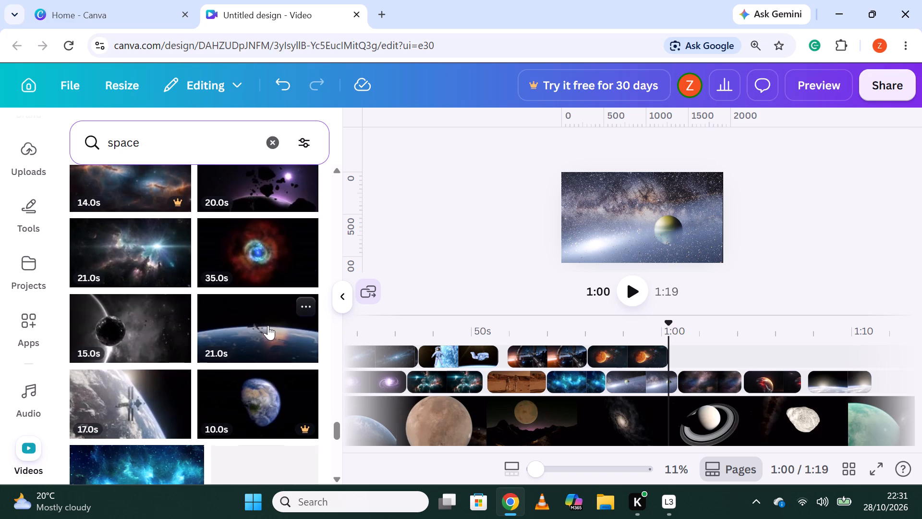
scroll(254, 341, down, 1)
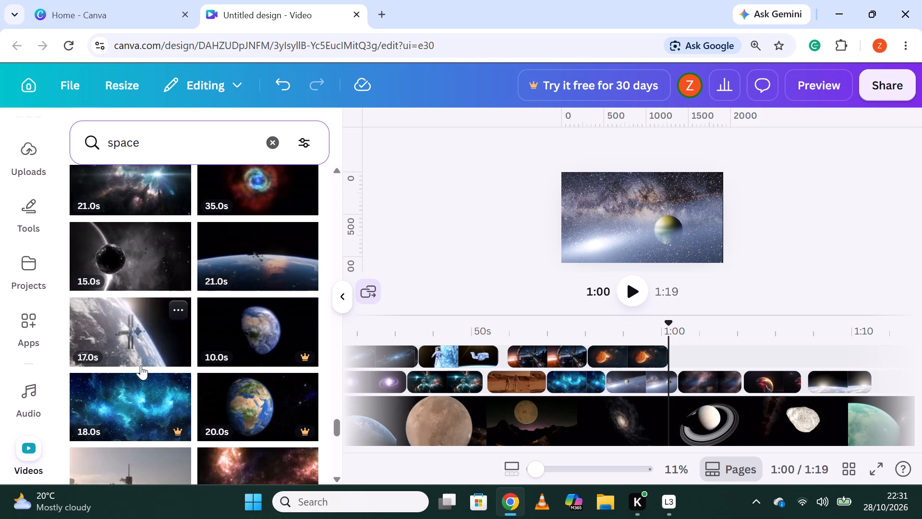
drag(143, 328, 736, 351)
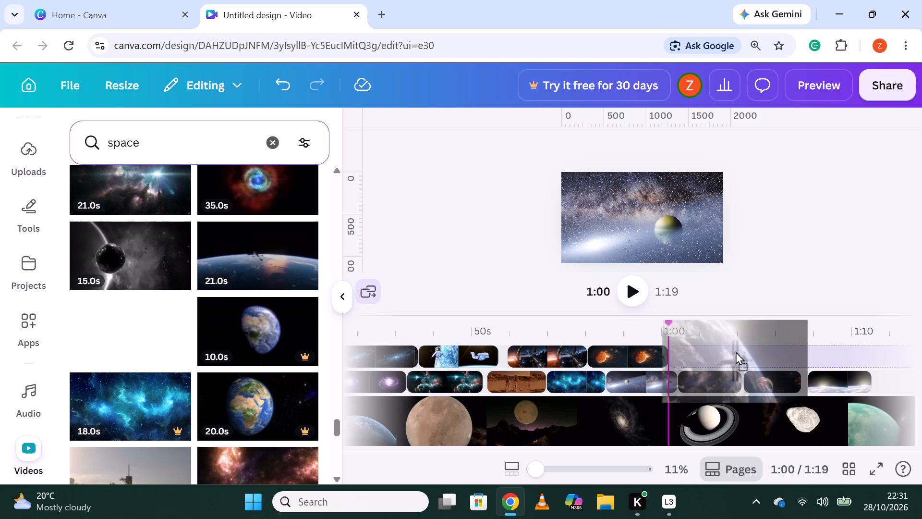
drag(736, 351, 740, 345)
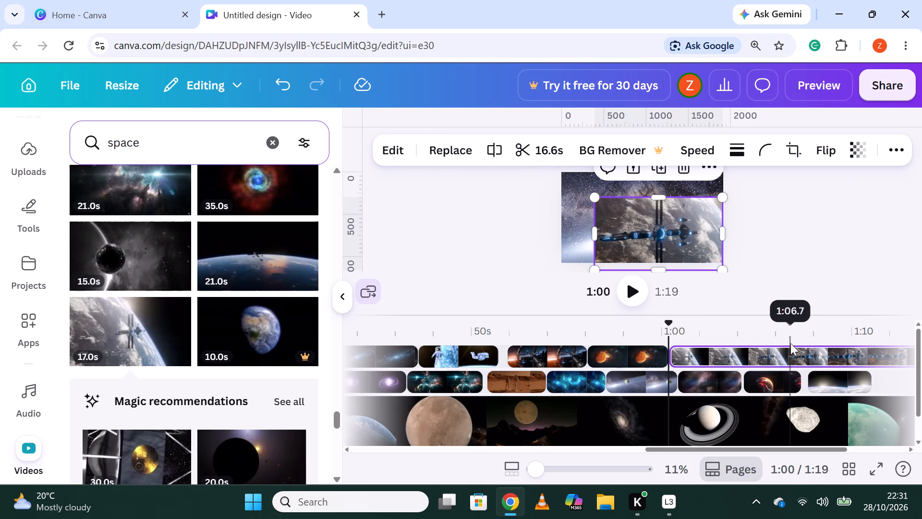
Enlarge the space station above Earth clip upward and to the left so it covers the whole canvas.
click(630, 281)
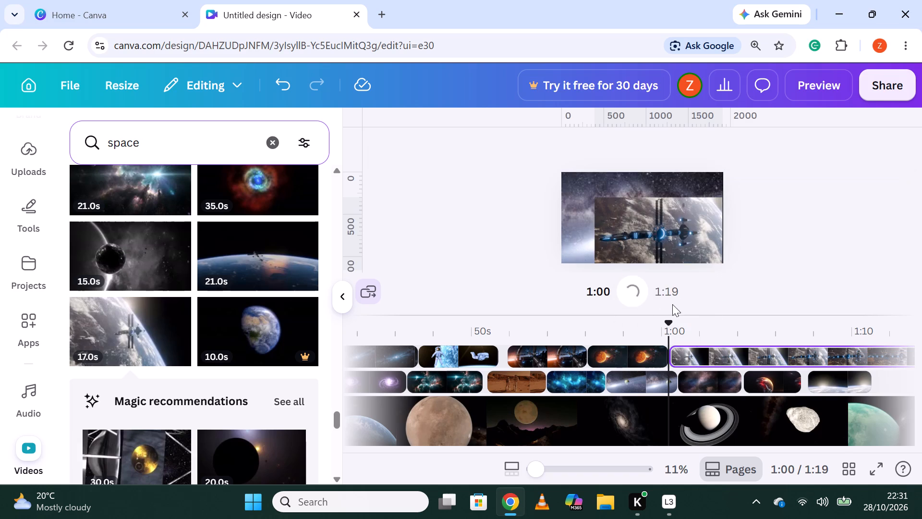
click(594, 232)
click(626, 229)
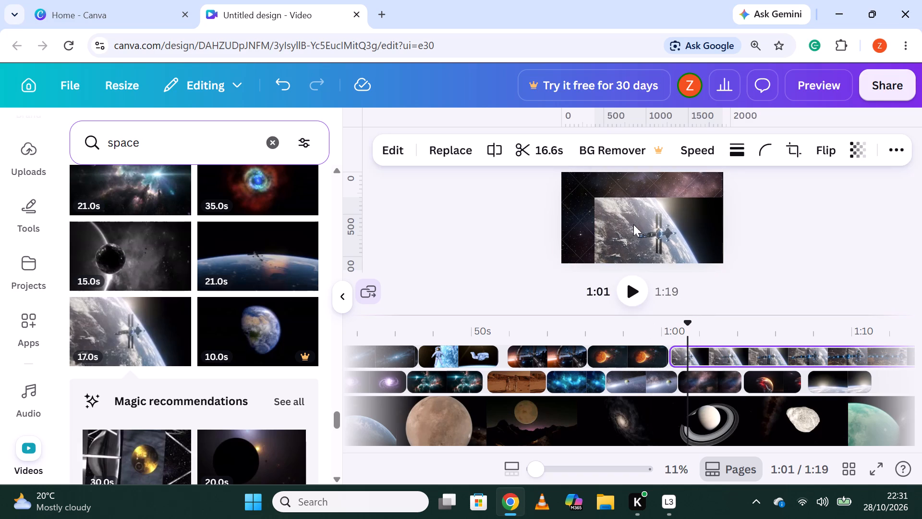
drag(661, 198, 670, 167)
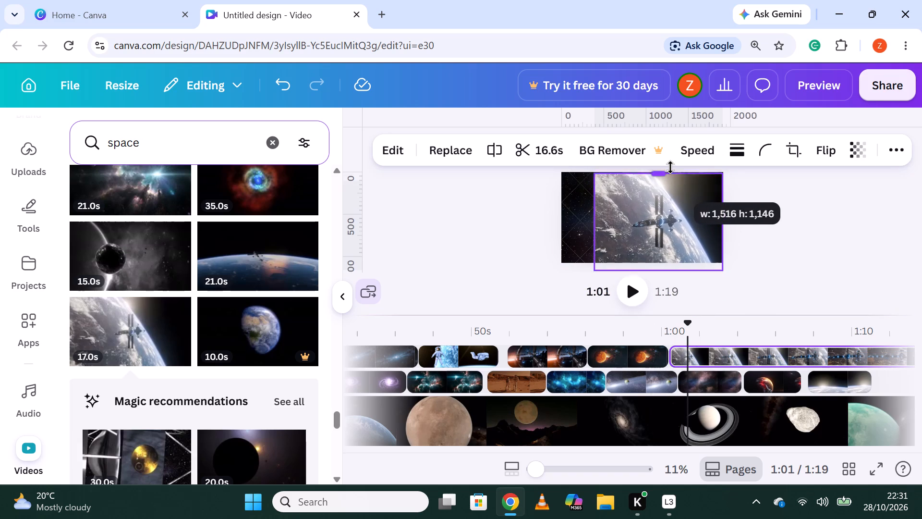
drag(670, 167, 670, 169)
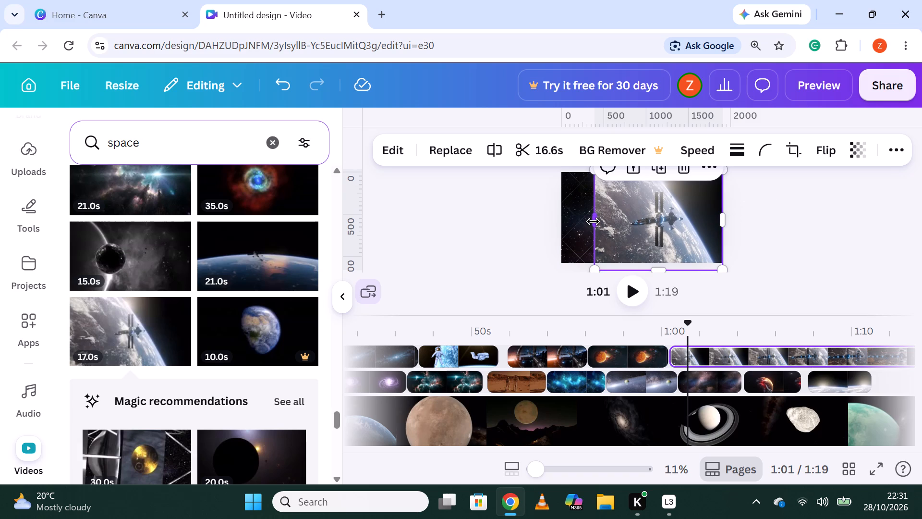
drag(593, 222, 558, 225)
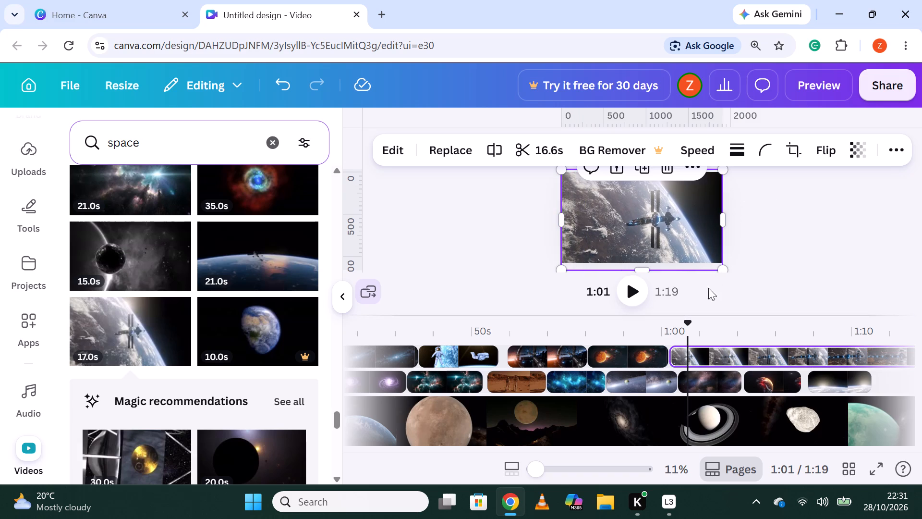
Split the space station above Earth clip at about 1:10 and delete the part after the split.
click(633, 295)
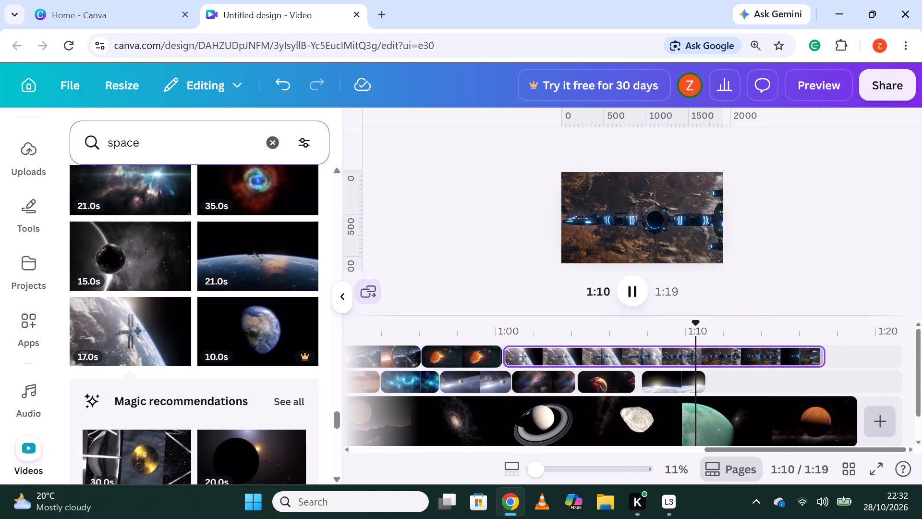
click(700, 351)
right_click(700, 351)
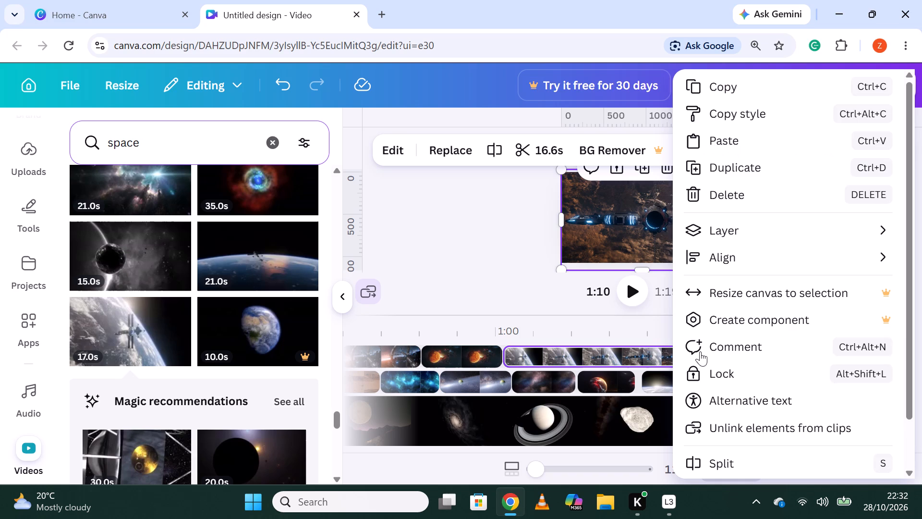
click(728, 460)
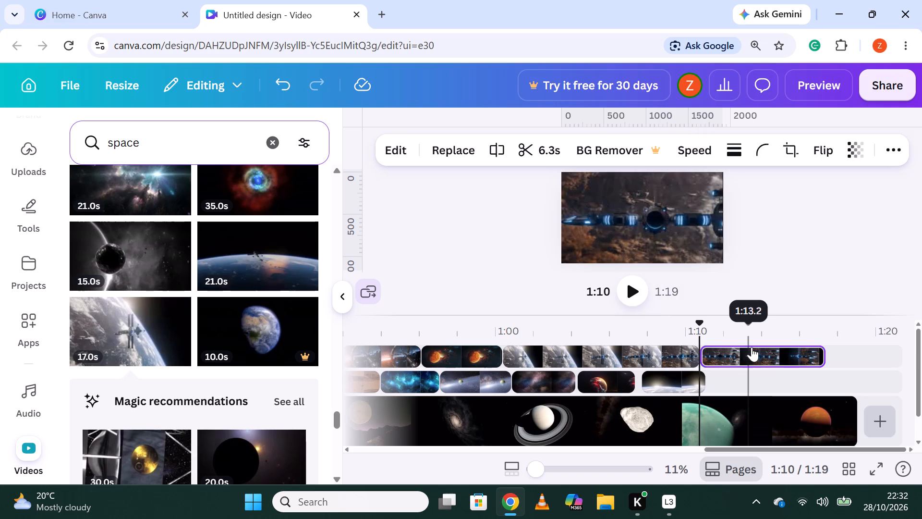
right_click(751, 354)
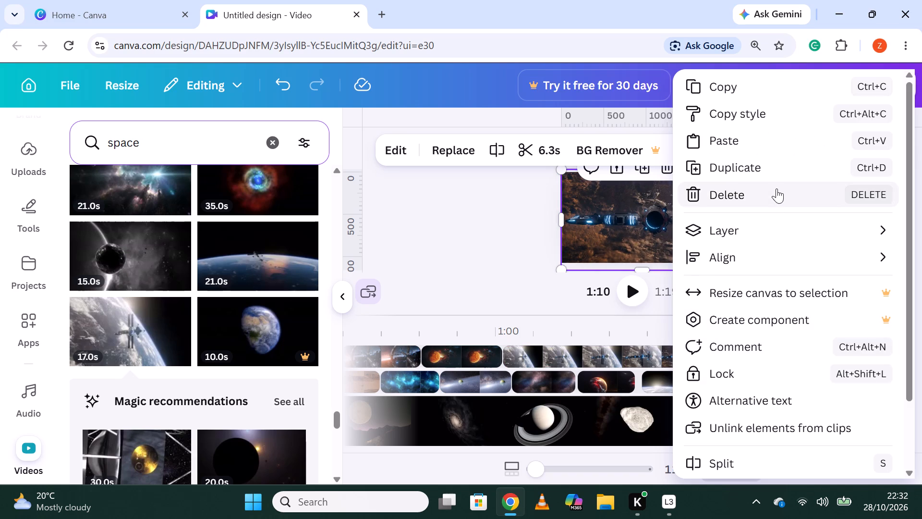
click(776, 188)
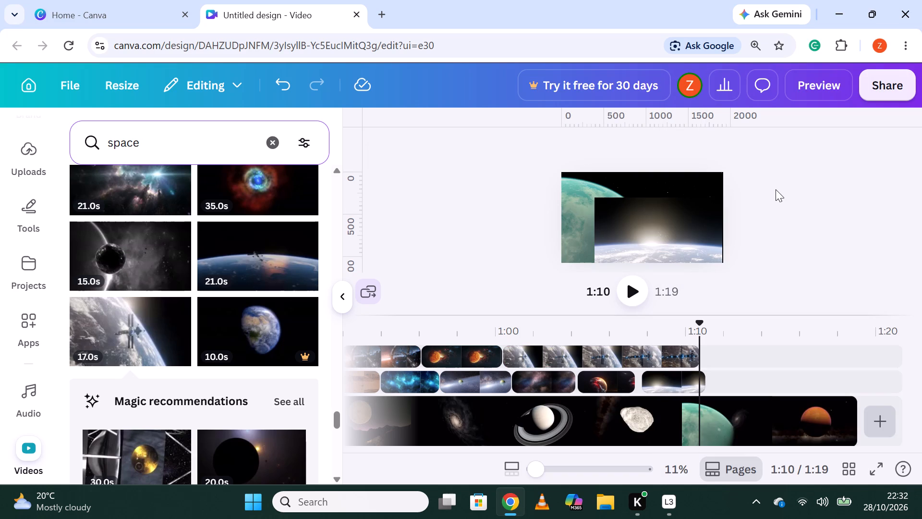
Place the 17-second clip of the blue glowing spacecraft beside Earth on the upper track just after the space station clip, at about 1:11.
scroll(231, 265, down, 3)
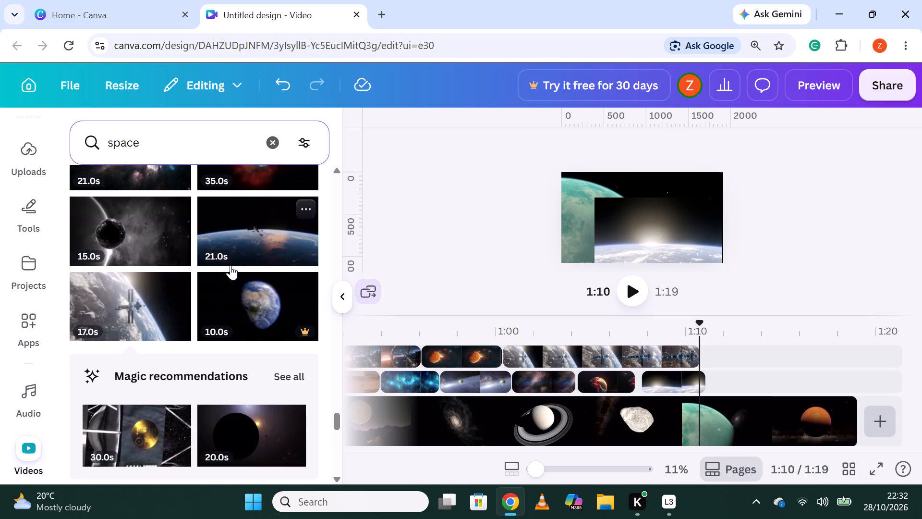
scroll(230, 265, down, 2)
scroll(197, 328, down, 1)
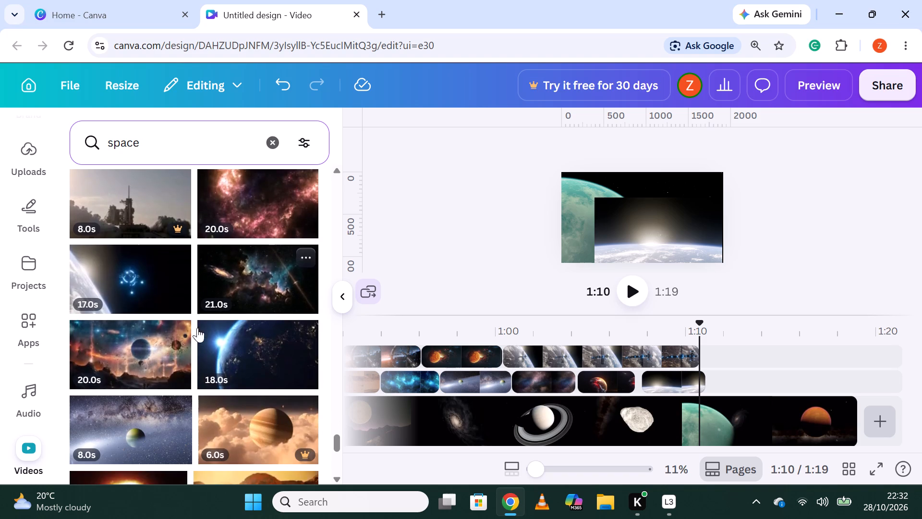
drag(151, 283, 796, 359)
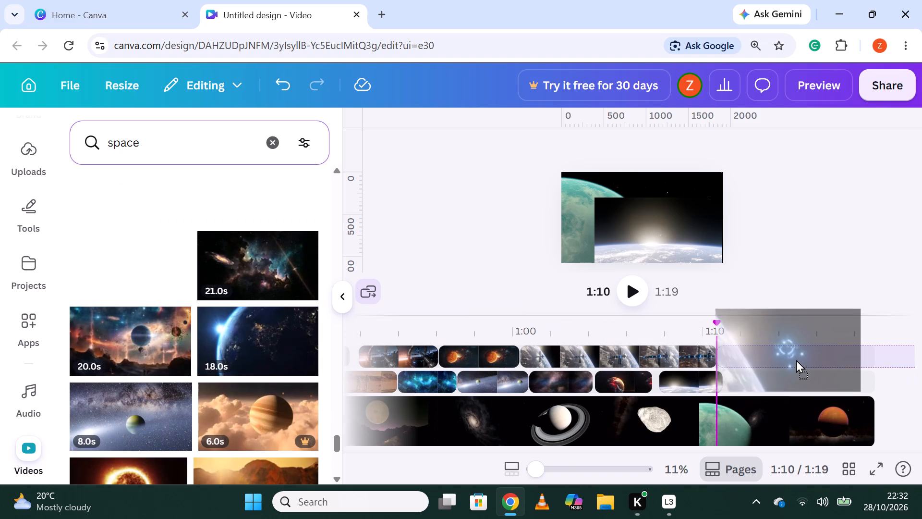
drag(796, 359, 798, 360)
click(798, 360)
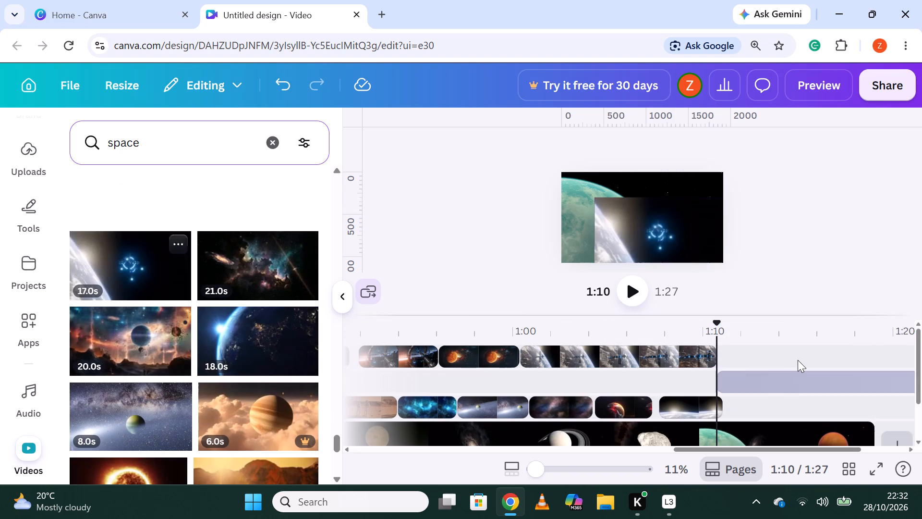
drag(782, 379, 776, 353)
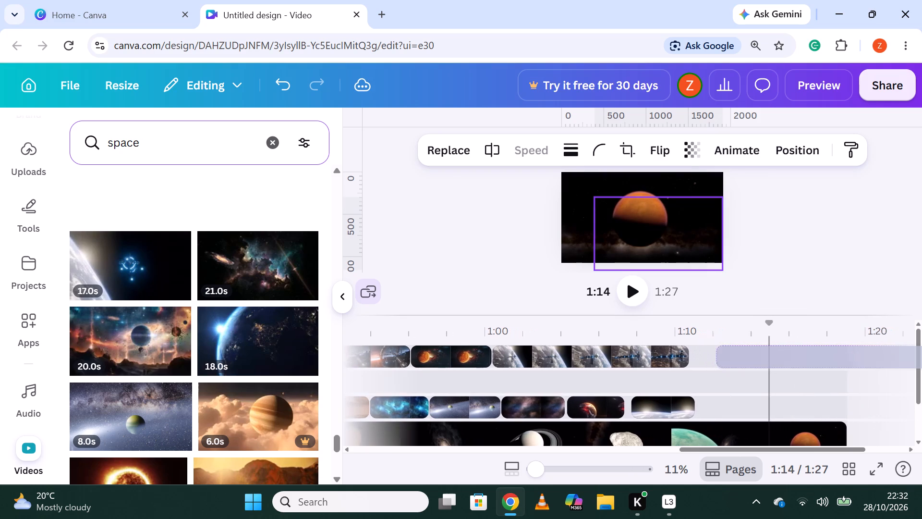
drag(776, 353, 752, 350)
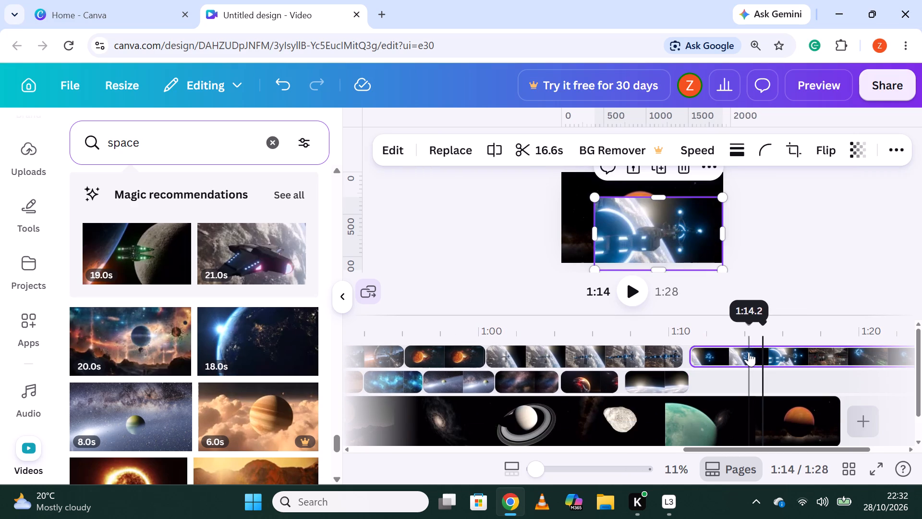
Enlarge the sunrise-over-Earth clip on the lower overlay track upward and to the left so it covers the whole canvas.
click(684, 354)
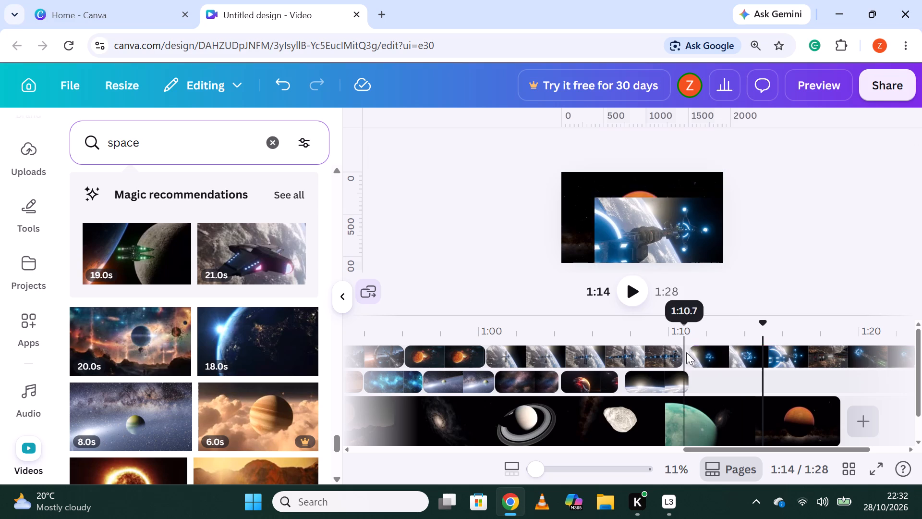
click(649, 235)
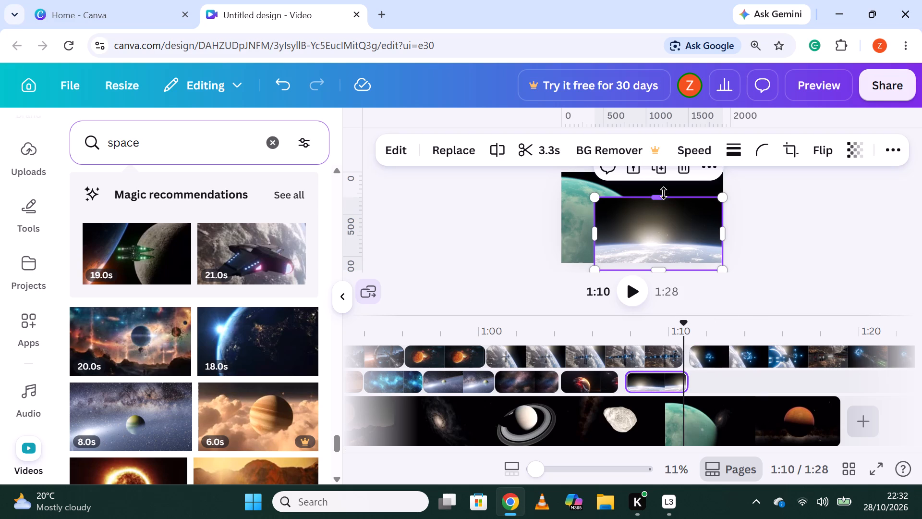
drag(664, 195, 681, 165)
drag(594, 216, 557, 227)
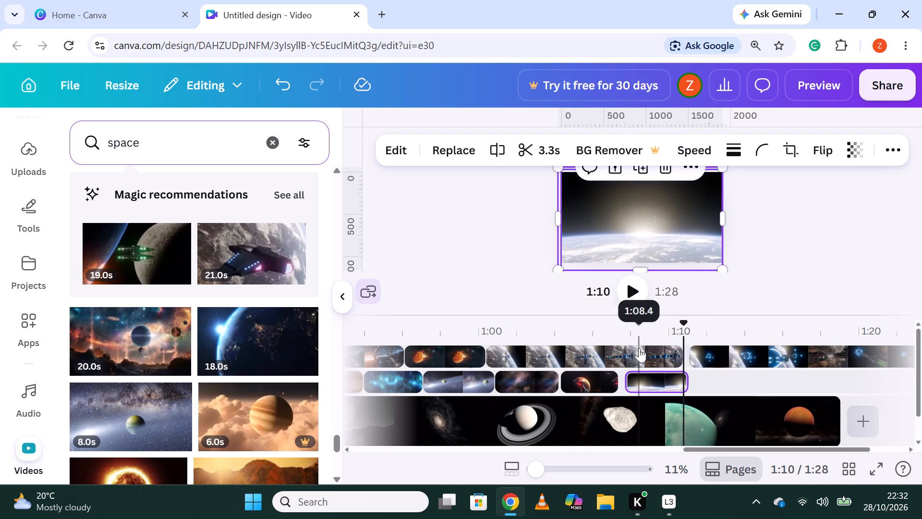
Enlarge the blue glowing spacecraft clip upward and to the left so it covers the whole canvas.
click(643, 291)
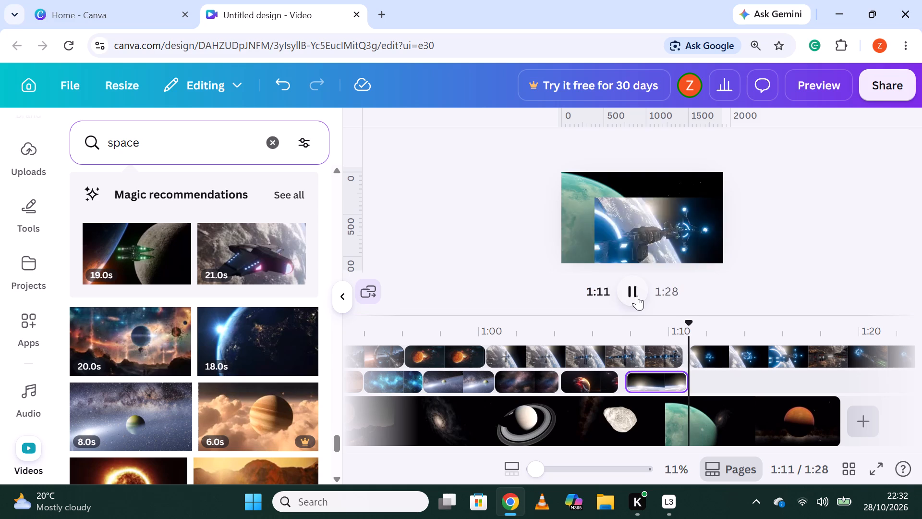
click(650, 226)
click(647, 216)
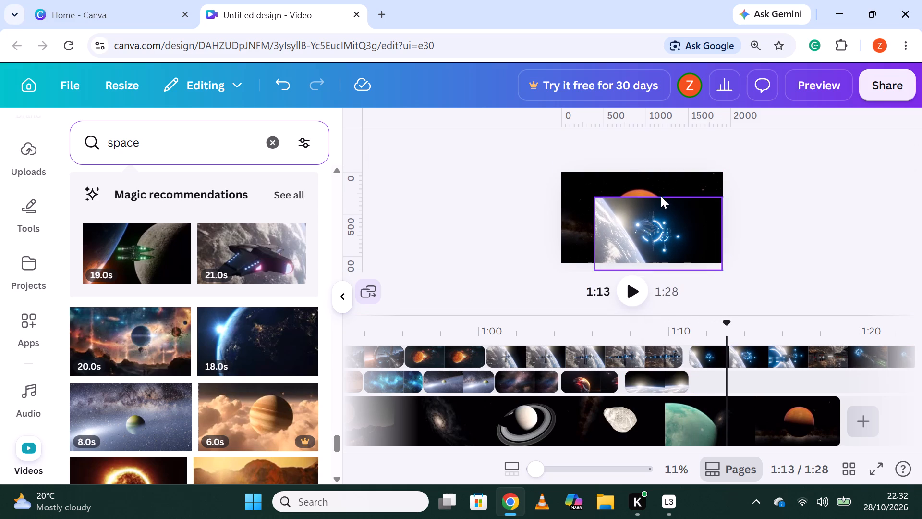
click(661, 204)
drag(664, 194, 682, 166)
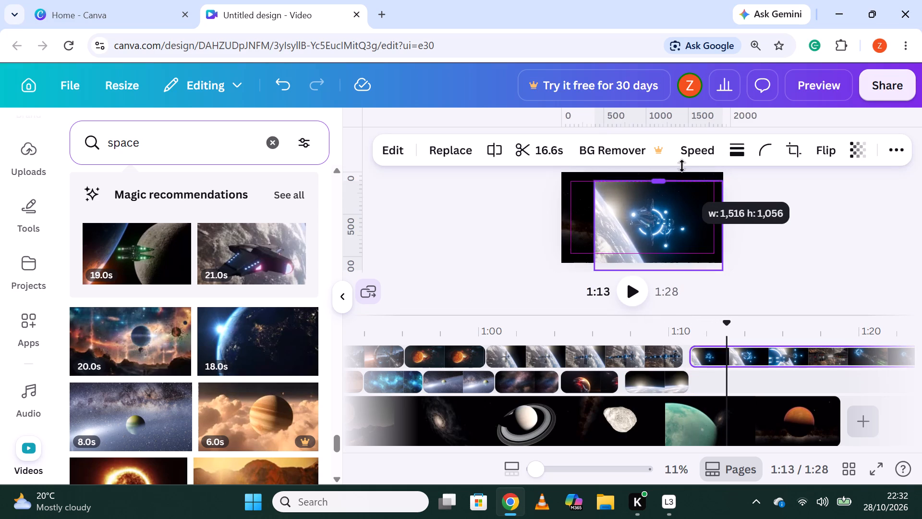
drag(682, 166, 683, 165)
drag(593, 220, 558, 227)
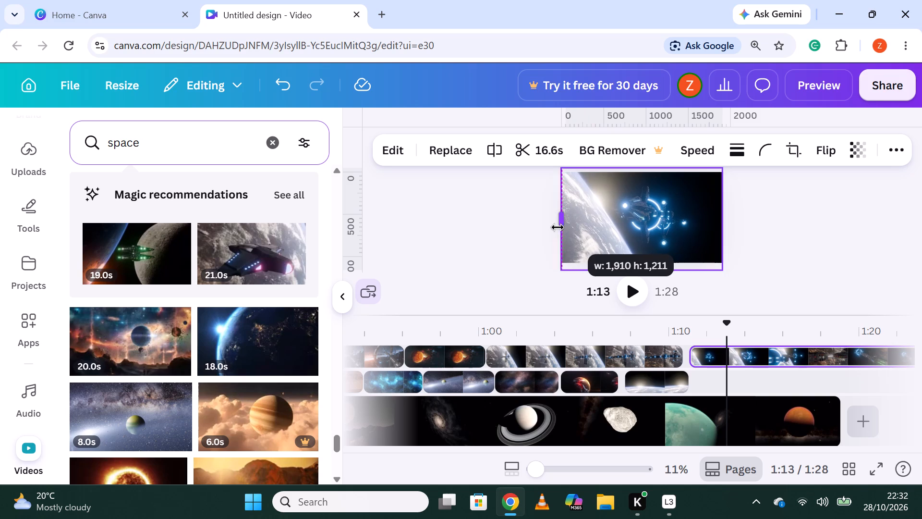
drag(558, 227, 553, 229)
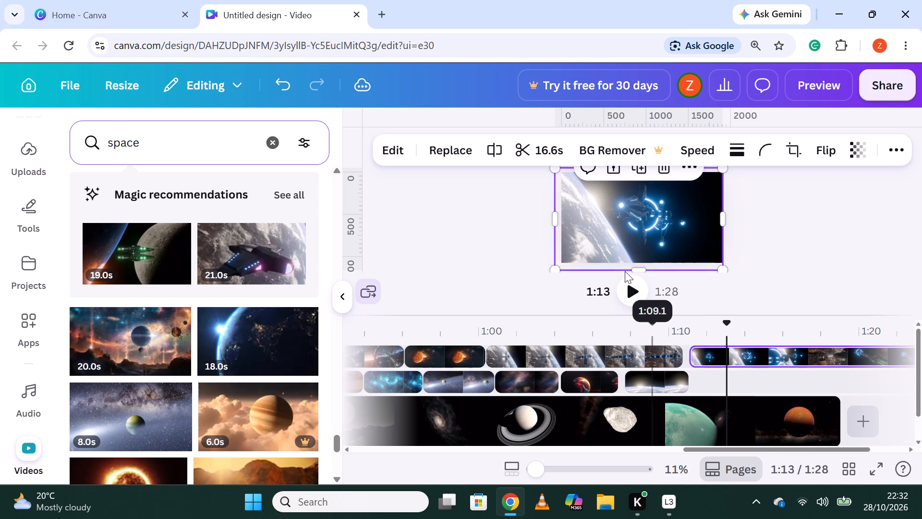
Split the blue glowing spacecraft clip at about 1:19 and delete the part after the split.
click(627, 289)
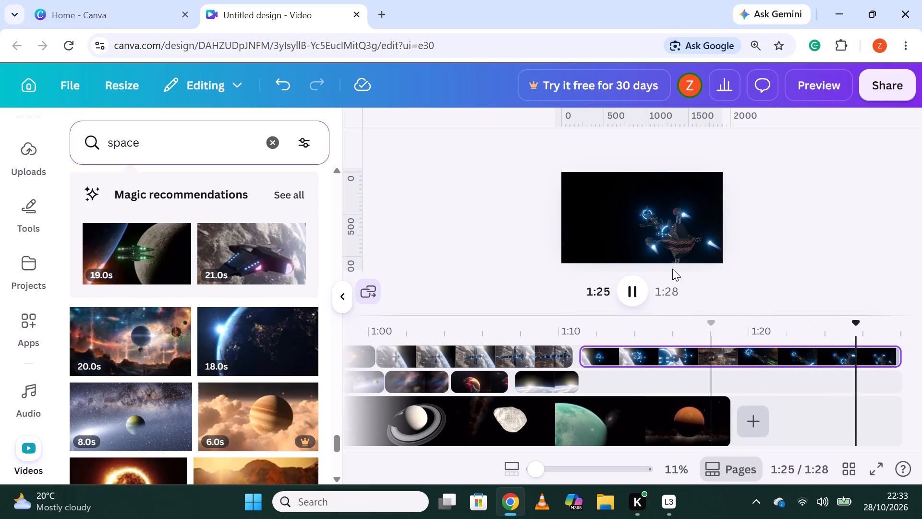
click(739, 355)
right_click(738, 355)
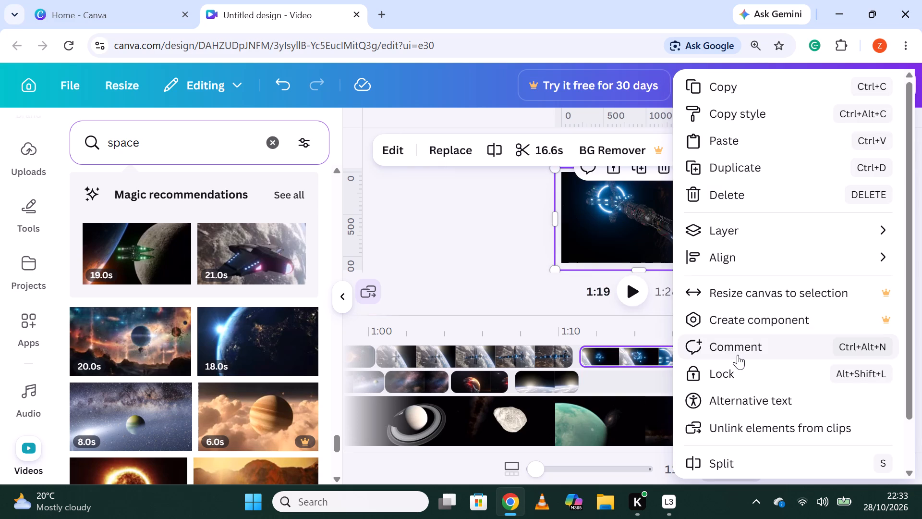
click(727, 458)
right_click(784, 354)
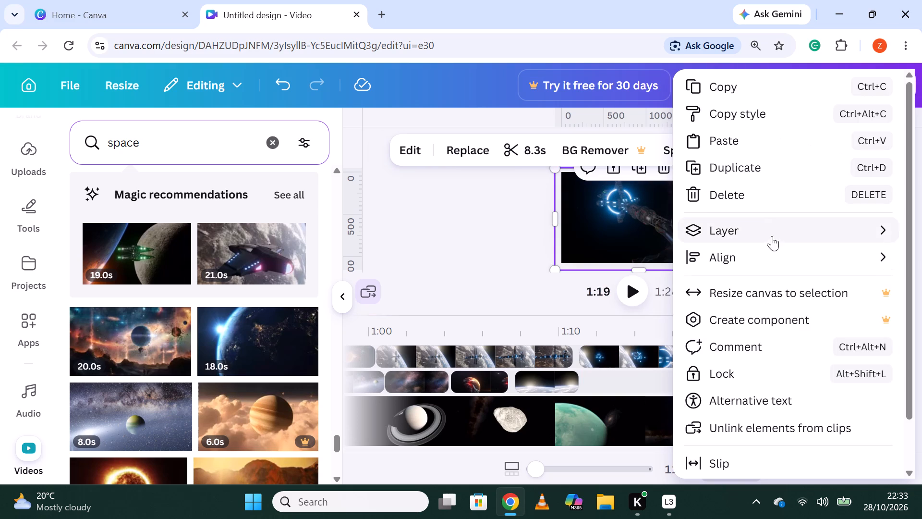
click(774, 199)
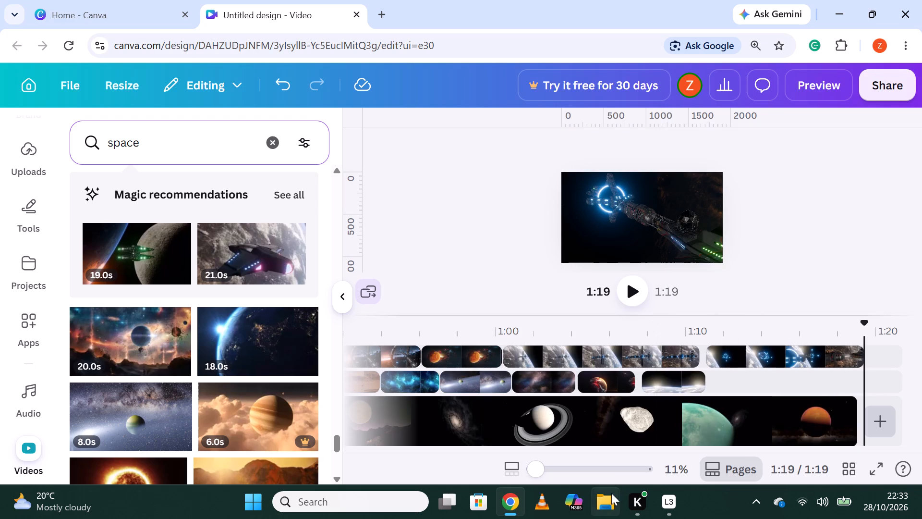
Place the 8-second clip of the green planet before the Milky Way on a new track between the two overlay tracks, at about 8 s.
scroll(687, 387, up, 3)
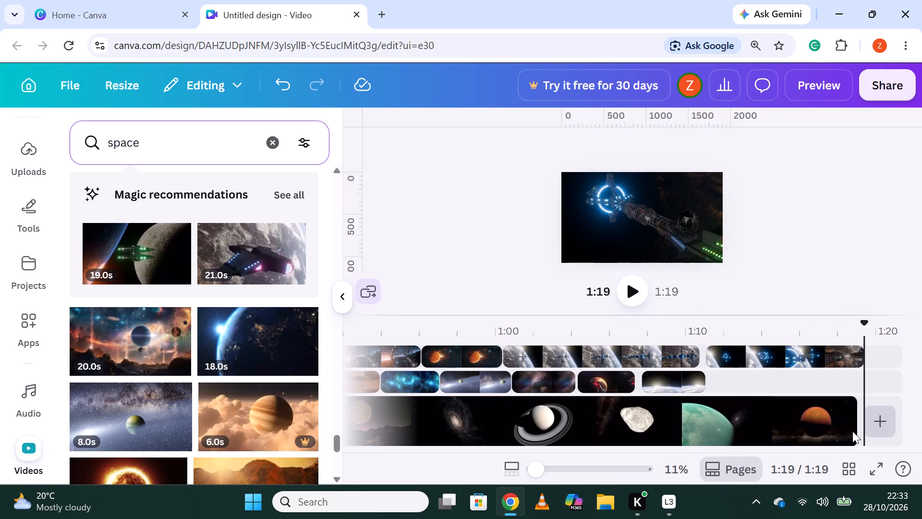
scroll(754, 387, up, 2)
scroll(754, 387, down, 2)
scroll(754, 387, up, 4)
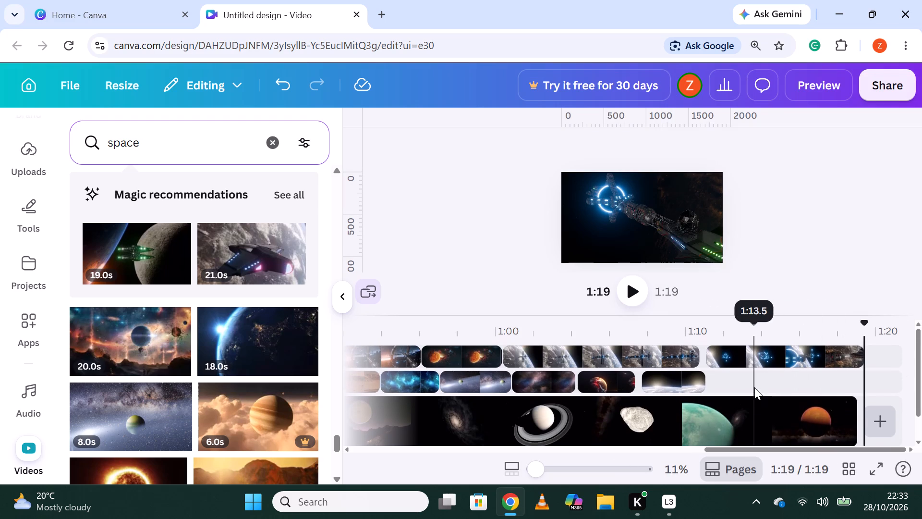
scroll(216, 382, down, 2)
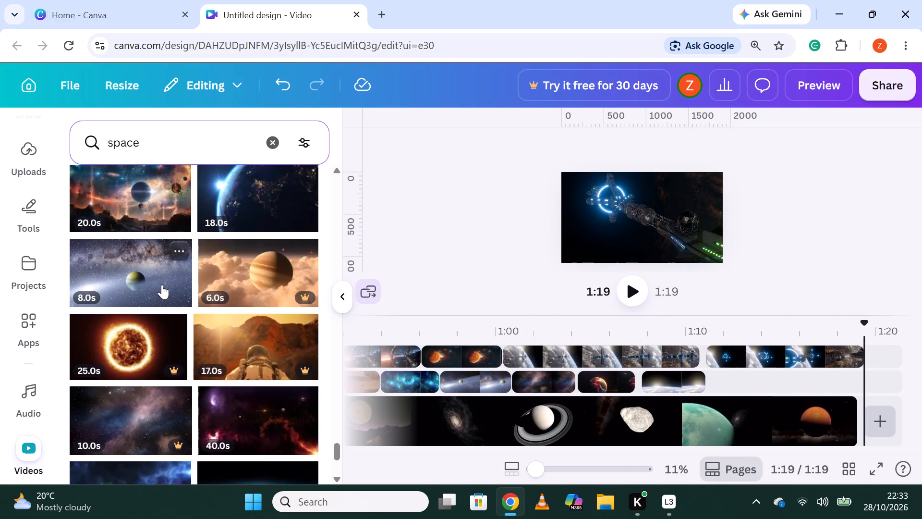
drag(164, 277, 792, 374)
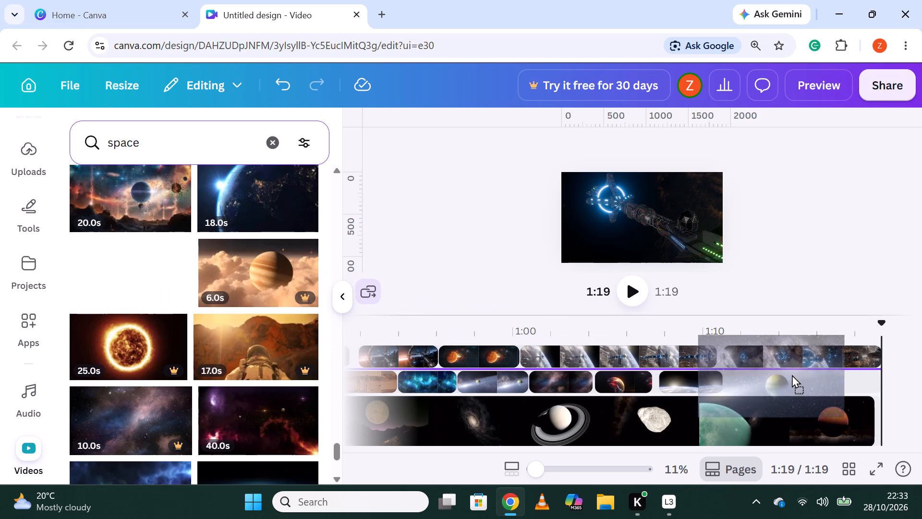
drag(792, 374, 812, 381)
drag(786, 376, 330, 340)
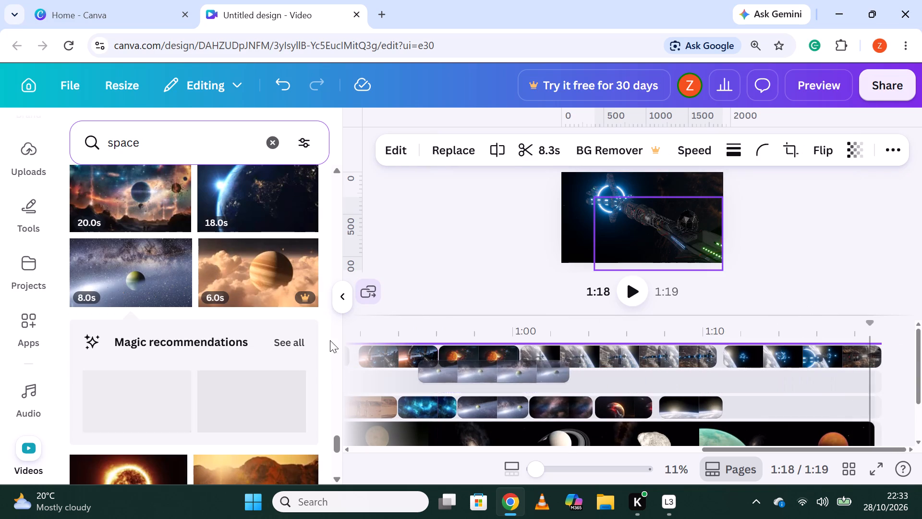
drag(330, 340, 570, 394)
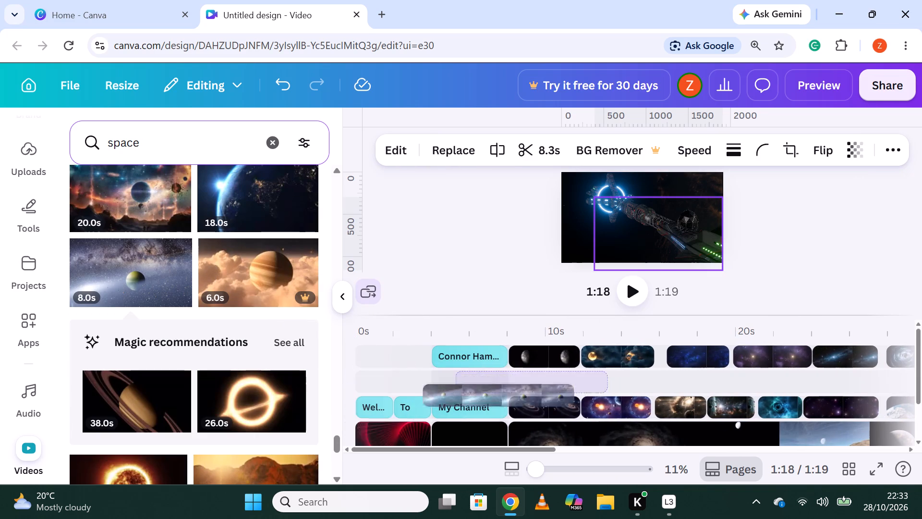
drag(570, 394, 587, 378)
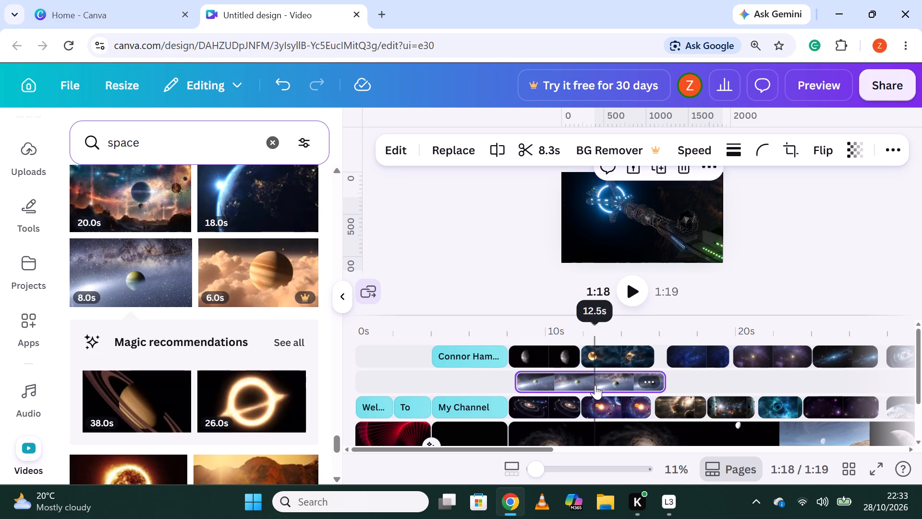
Enlarge the green planet clip on the middle overlay track upward to the top edge of the canvas.
click(595, 385)
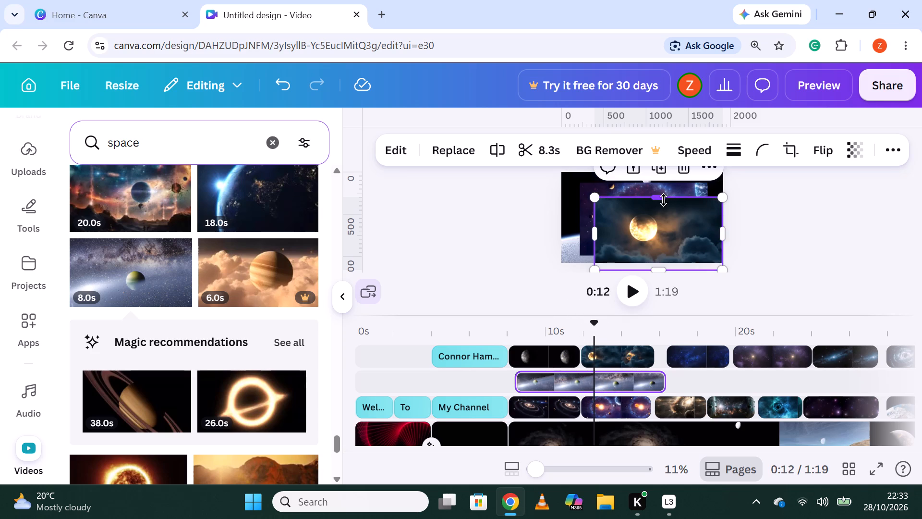
drag(663, 200, 672, 162)
Enlarge the glowing moon in clouds clip at about 0:12 upward and to the left so it covers the whole canvas.
click(648, 202)
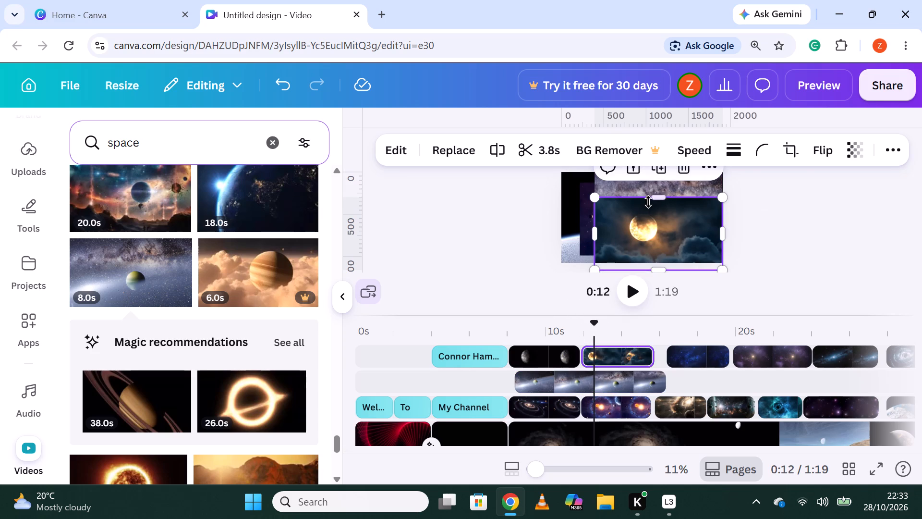
drag(665, 202, 662, 169)
drag(596, 217, 575, 220)
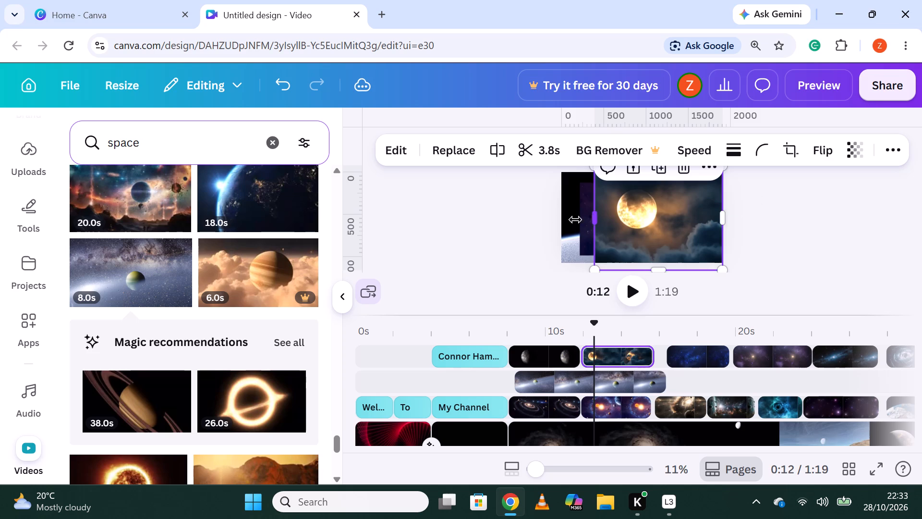
drag(575, 220, 556, 220)
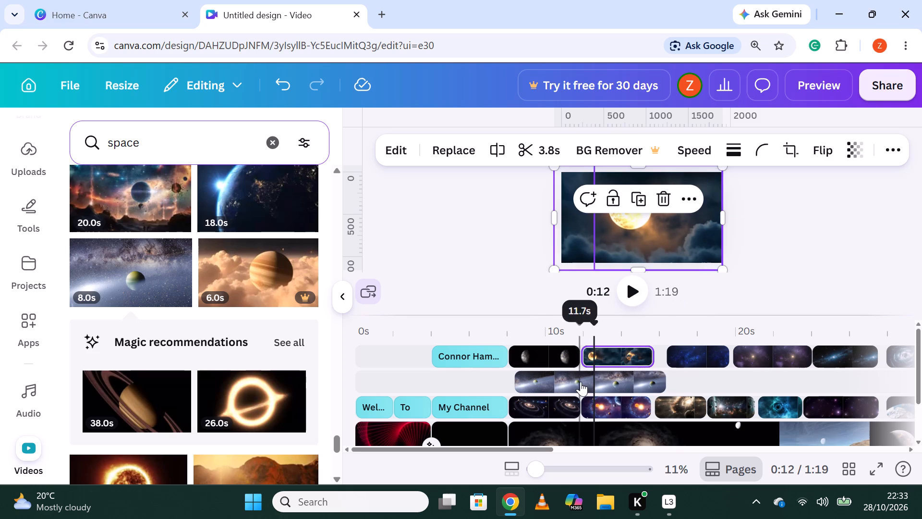
click(637, 295)
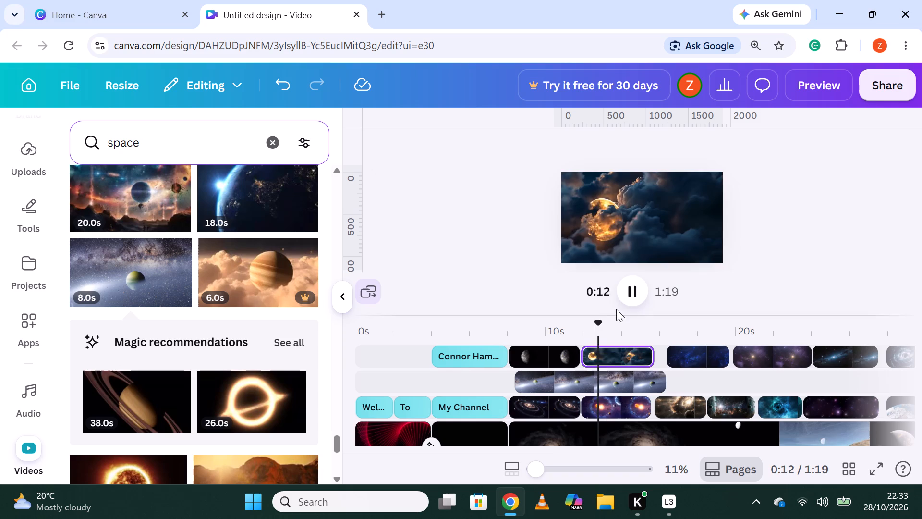
Split the green planet clip on the middle overlay track at about 0:12 and delete the part after the split.
click(578, 378)
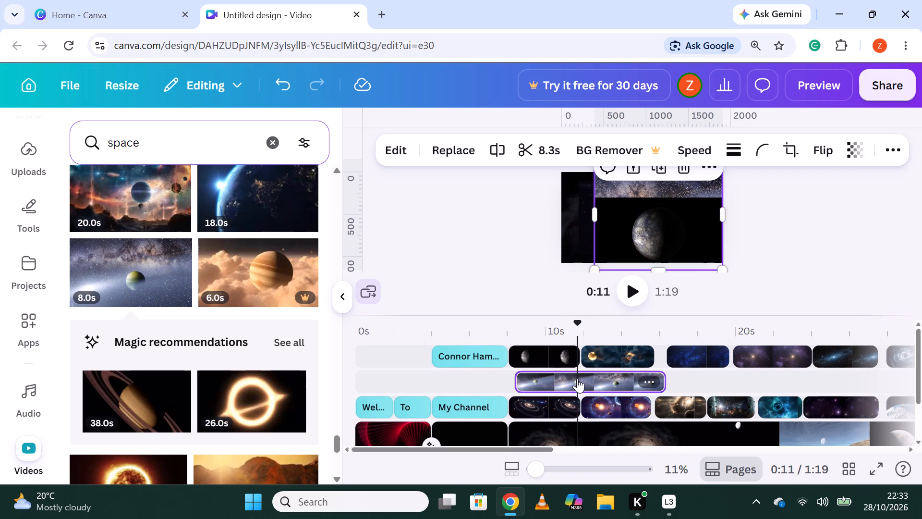
click(593, 378)
click(586, 377)
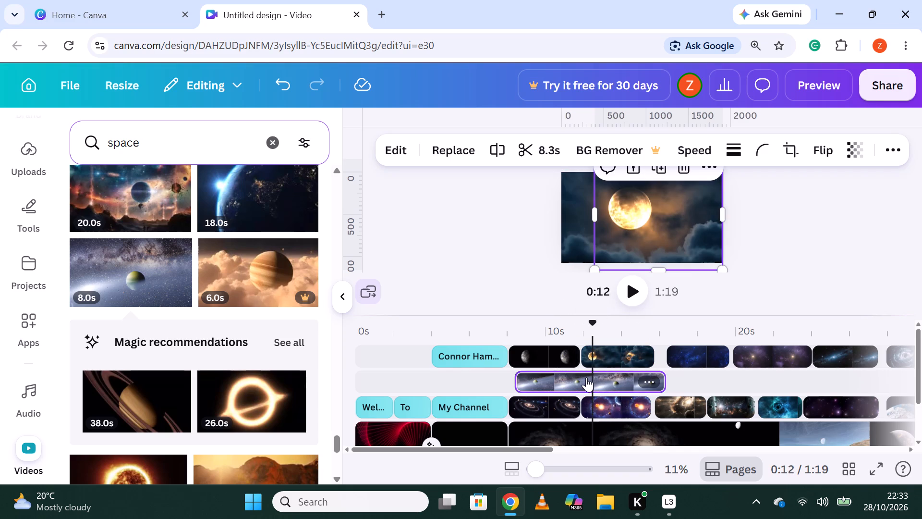
right_click(586, 377)
click(651, 456)
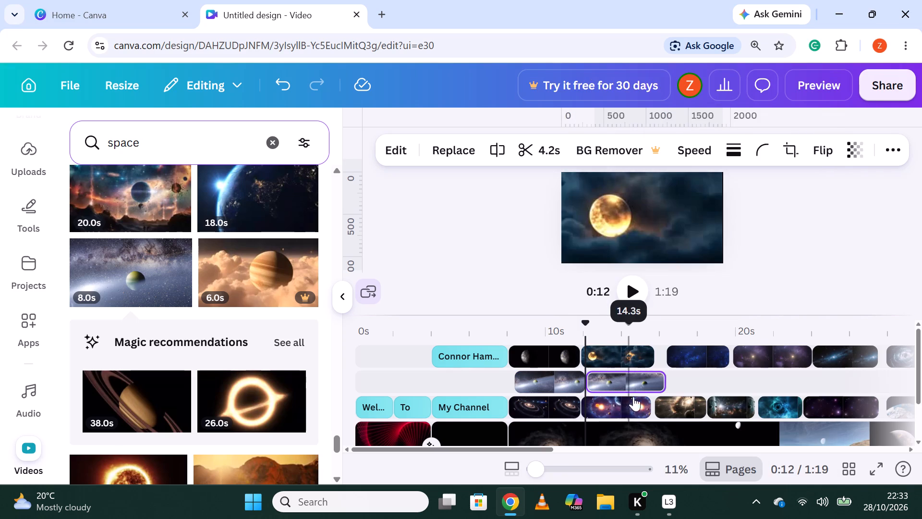
right_click(632, 374)
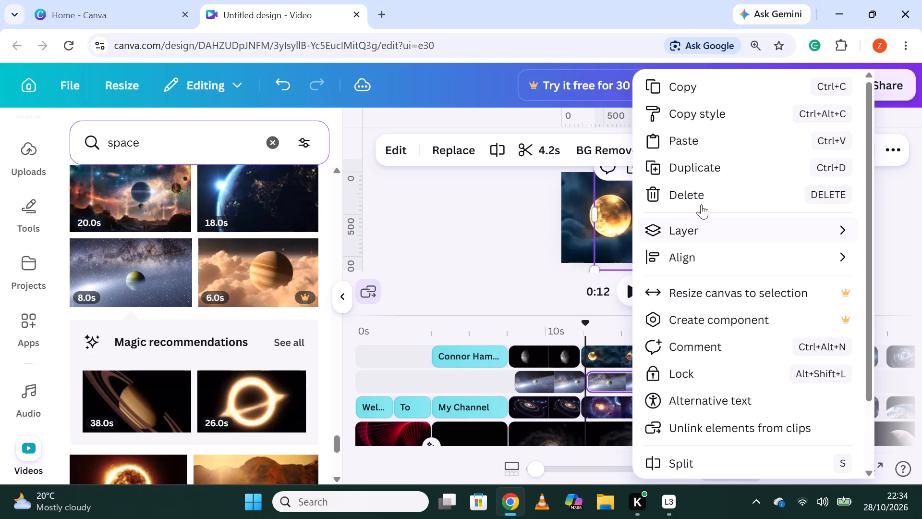
click(703, 194)
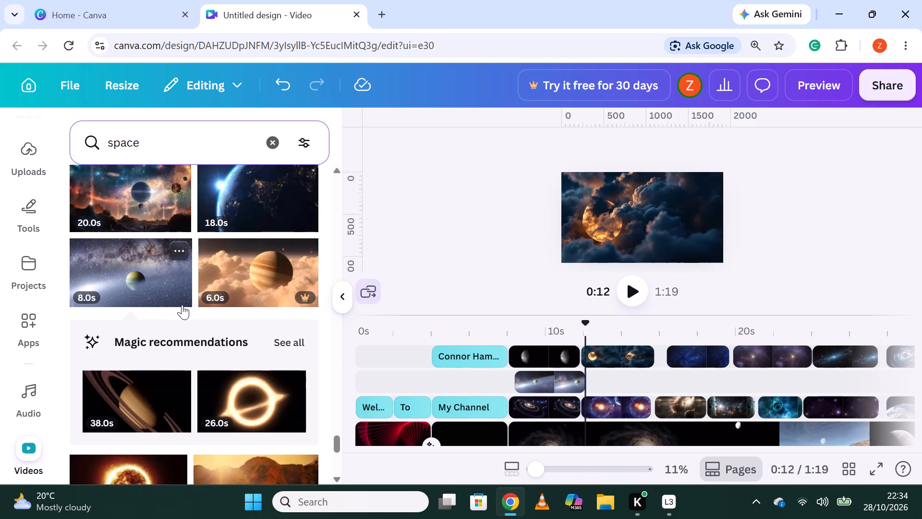
Place the 13-second clip of the teal banded planet on the middle overlay track after the green planet clip, at about 13 s.
scroll(195, 309, down, 5)
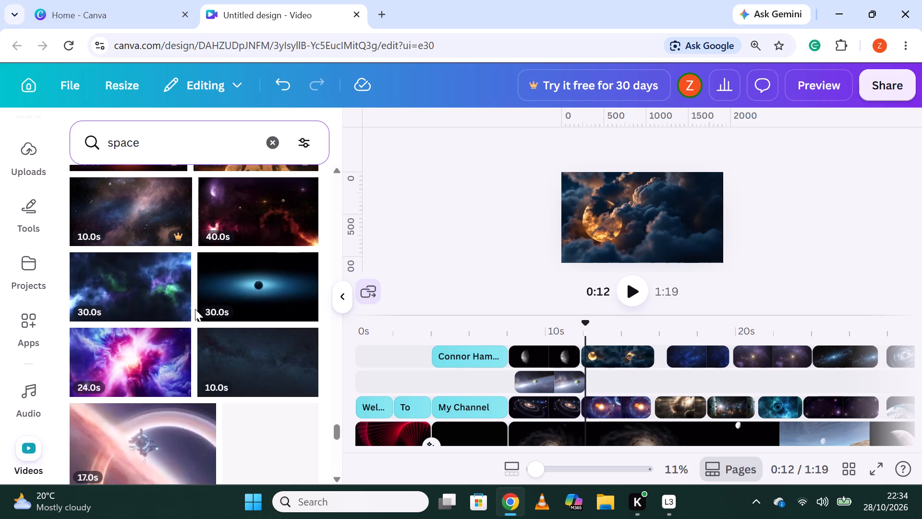
scroll(195, 309, down, 2)
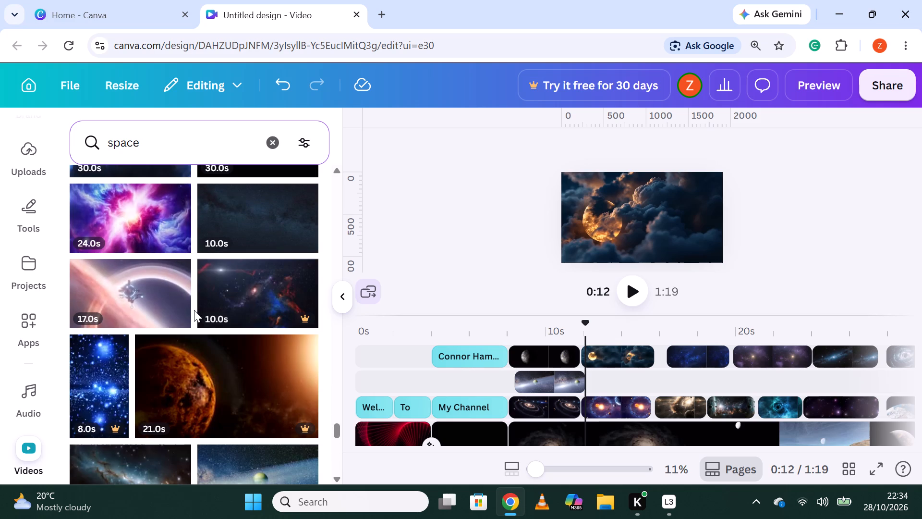
scroll(164, 283, down, 5)
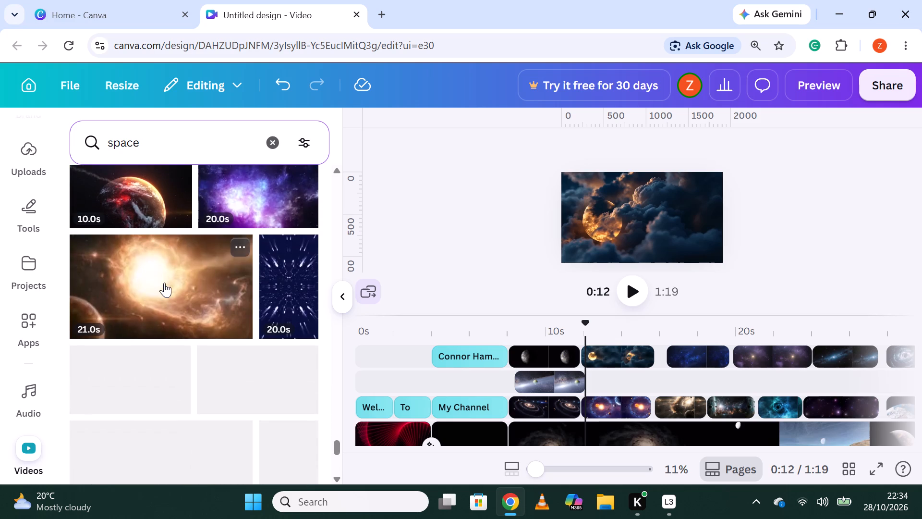
scroll(164, 283, down, 2)
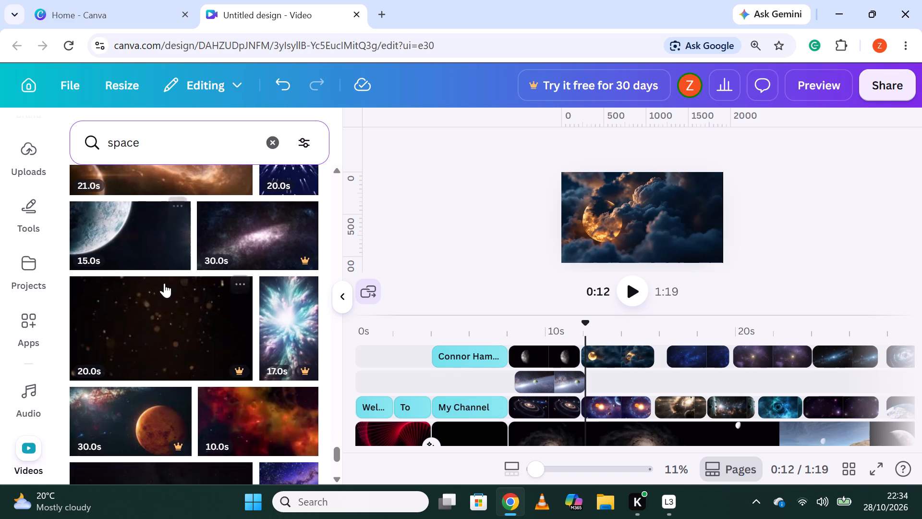
scroll(164, 283, down, 1)
scroll(142, 374, down, 2)
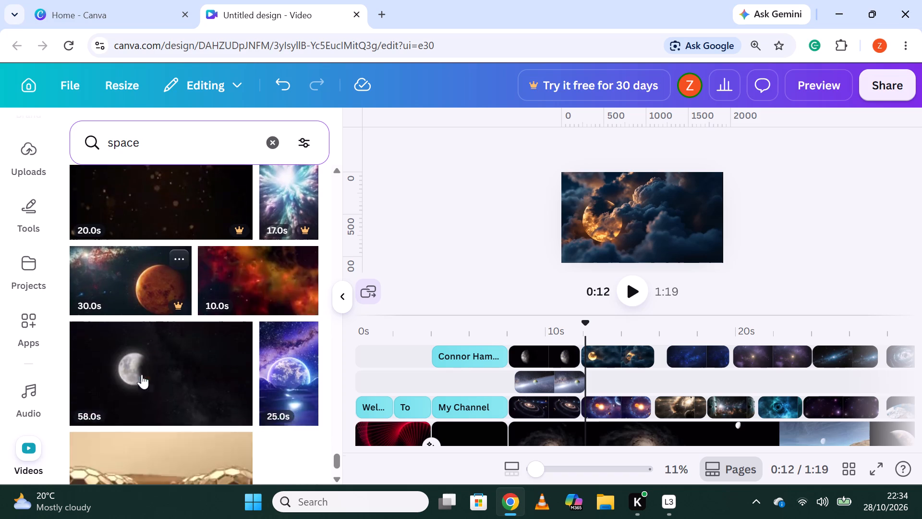
scroll(162, 325, down, 3)
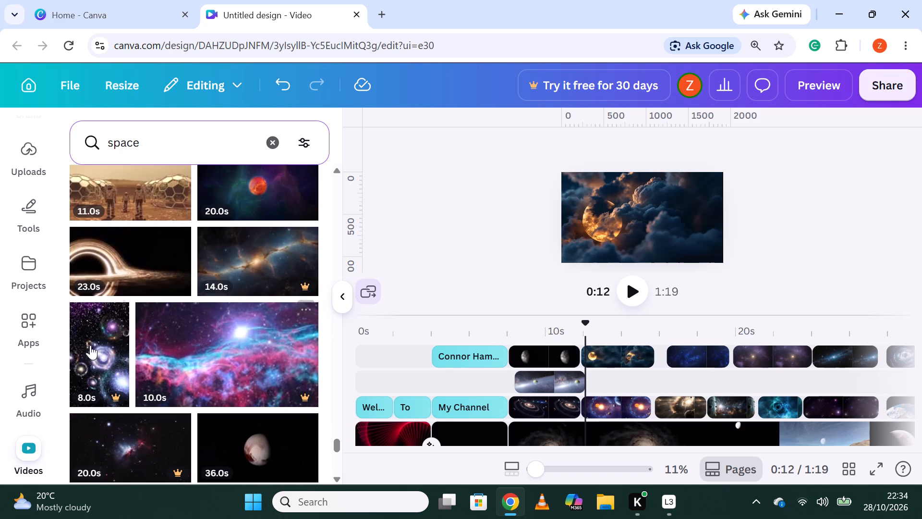
scroll(162, 349, down, 1)
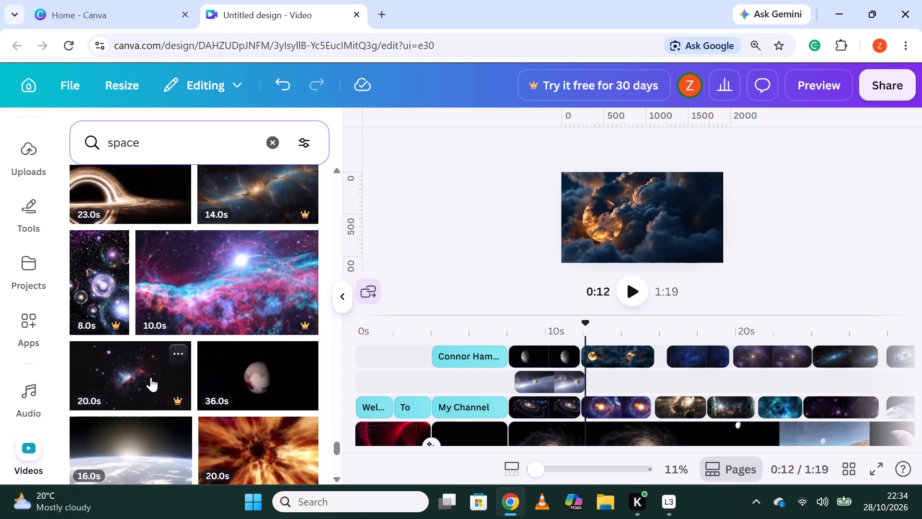
scroll(142, 388, down, 3)
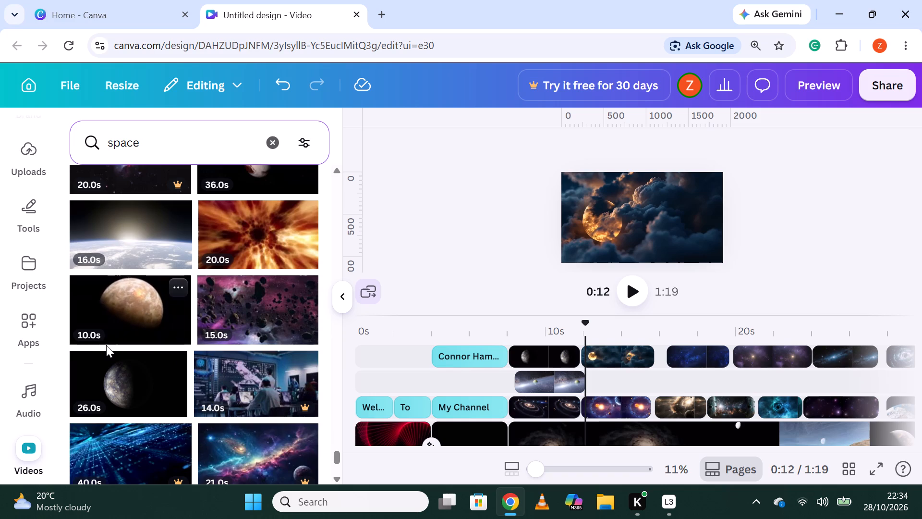
scroll(106, 345, down, 2)
drag(243, 389, 379, 396)
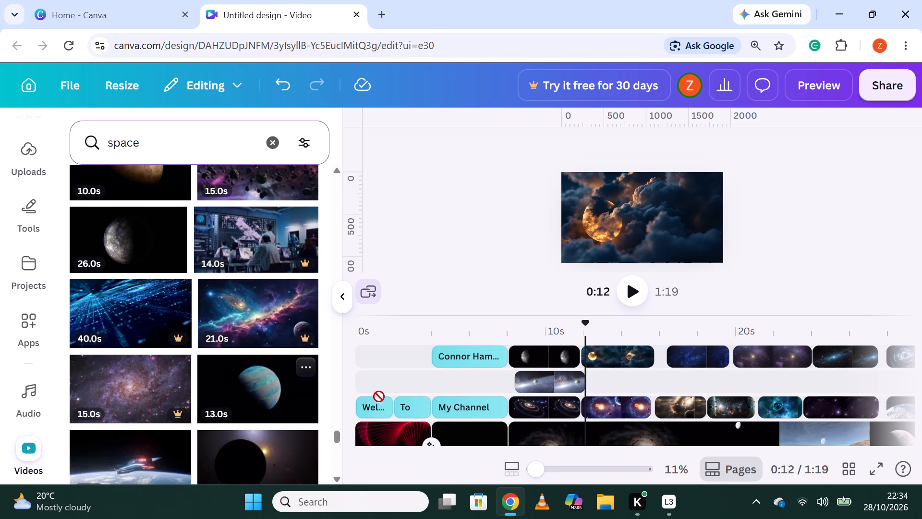
drag(379, 396, 651, 376)
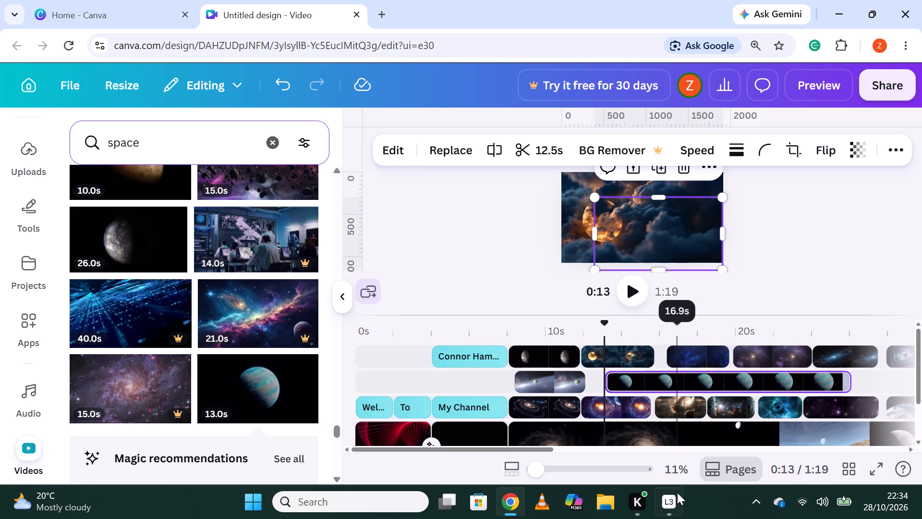
Enlarge the purple starfield clip on the upper overlay track at about 0:22 upward and to the left so it covers the whole canvas.
click(680, 382)
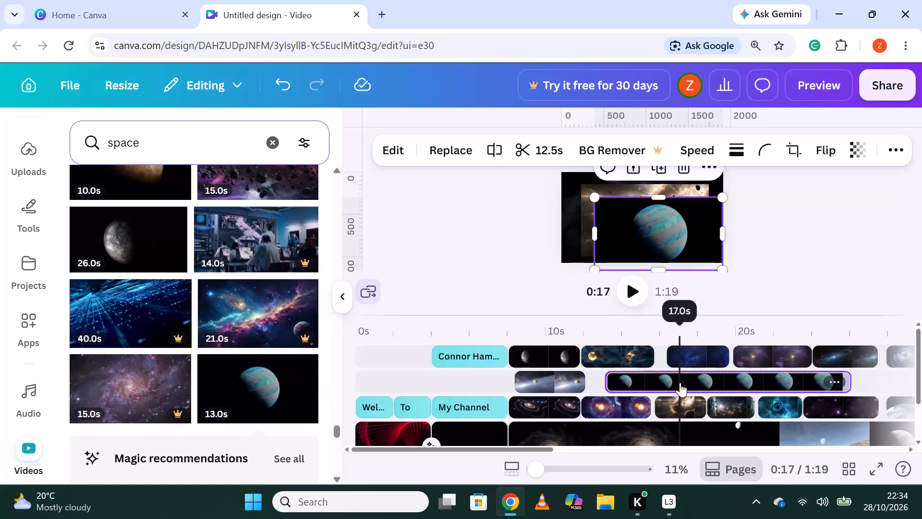
click(602, 385)
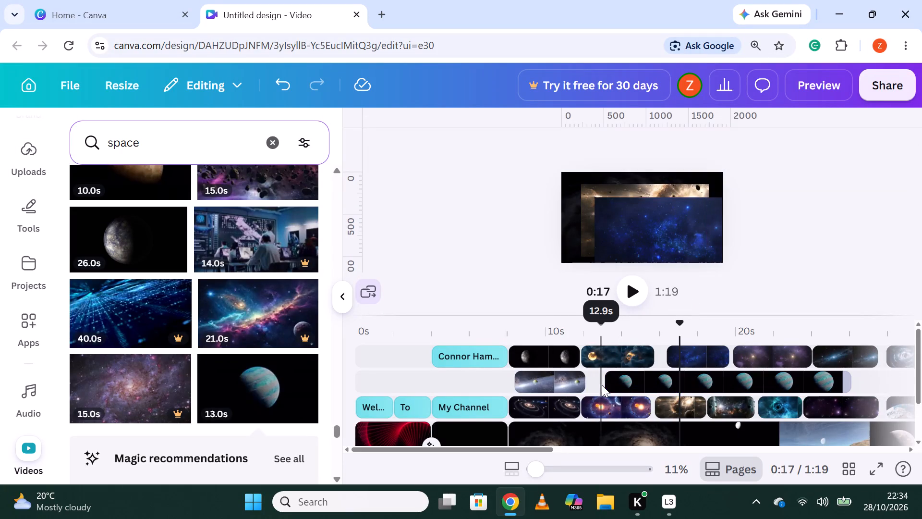
click(642, 290)
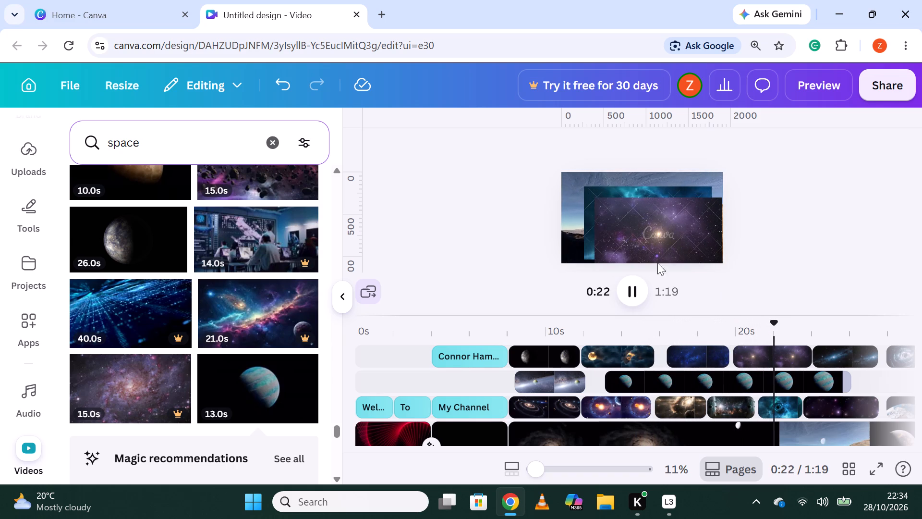
click(665, 226)
click(656, 217)
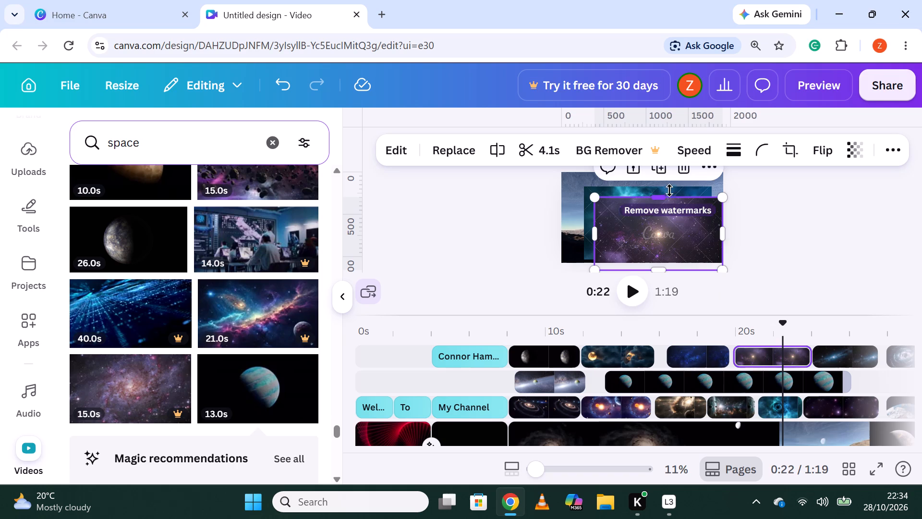
drag(661, 195, 667, 168)
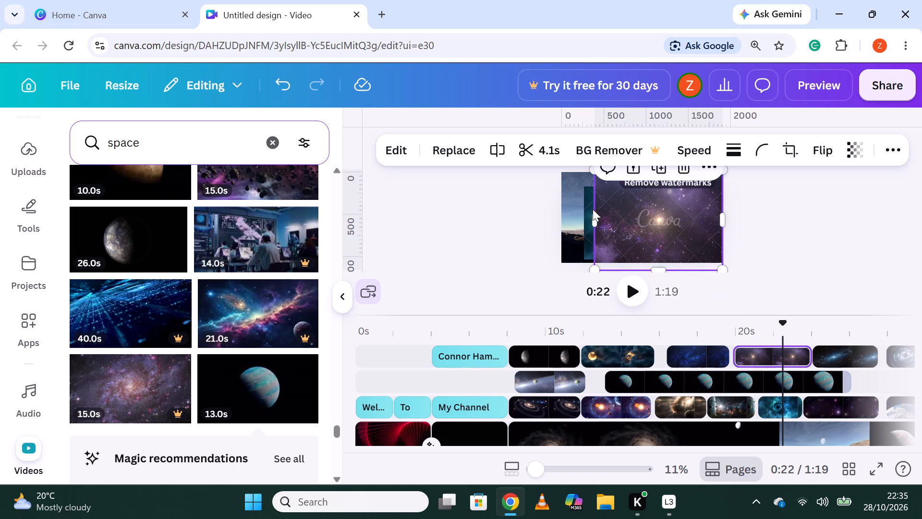
drag(598, 226, 562, 233)
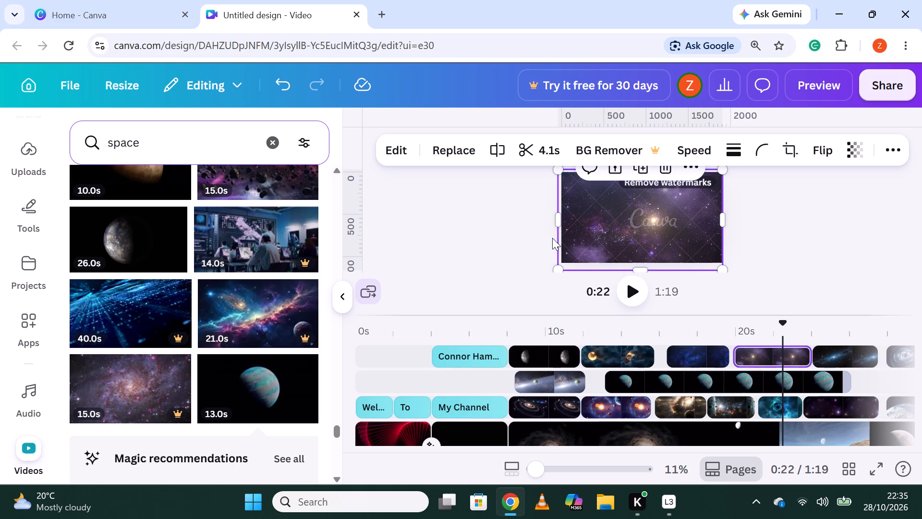
scroll(655, 380, down, 2)
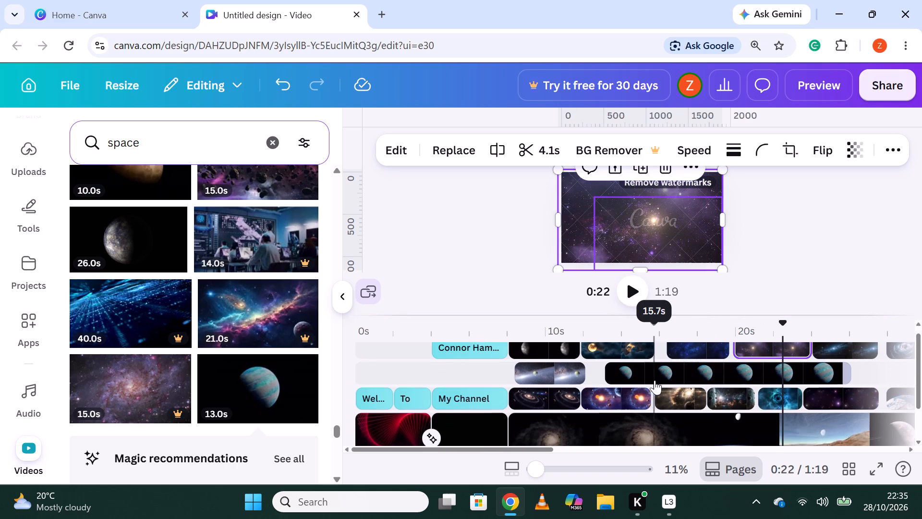
scroll(655, 380, up, 3)
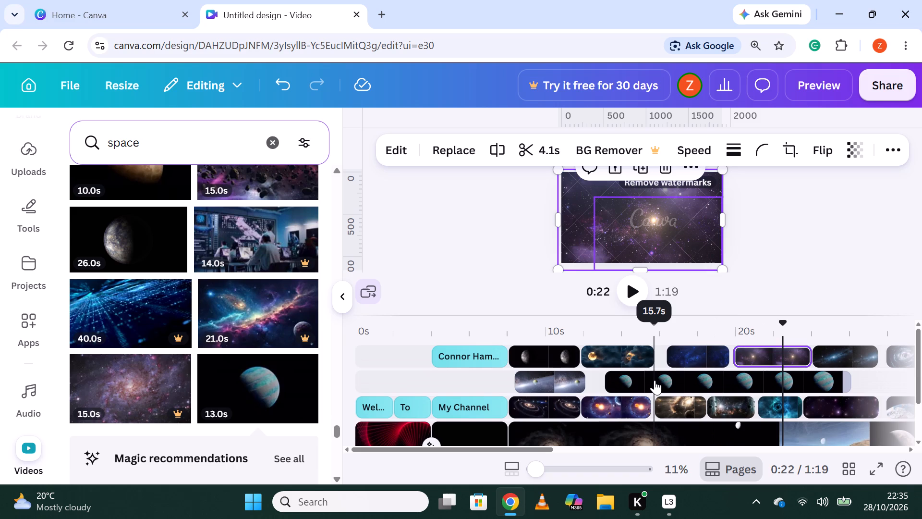